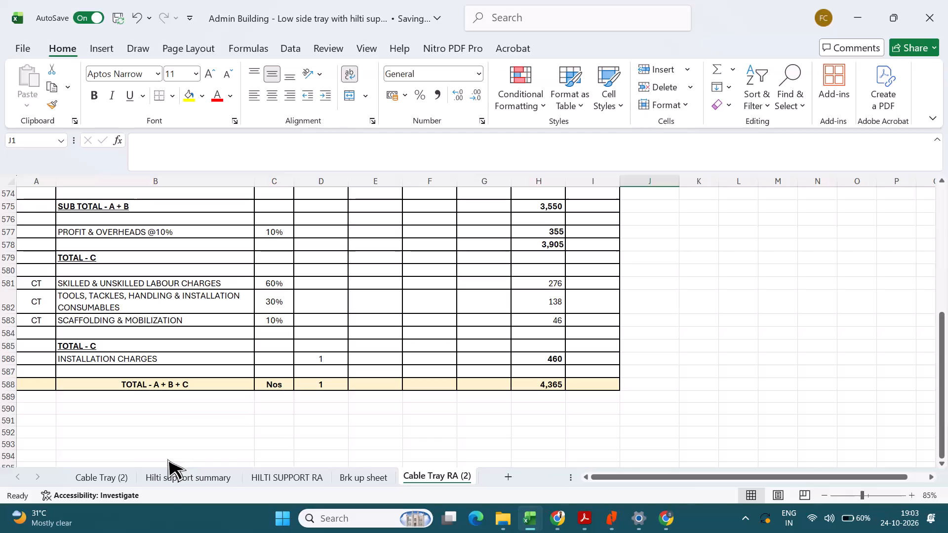
# Rename the Cable Tray (2) sheet as Cable Tray.
pyautogui.tripleClick(107, 478)
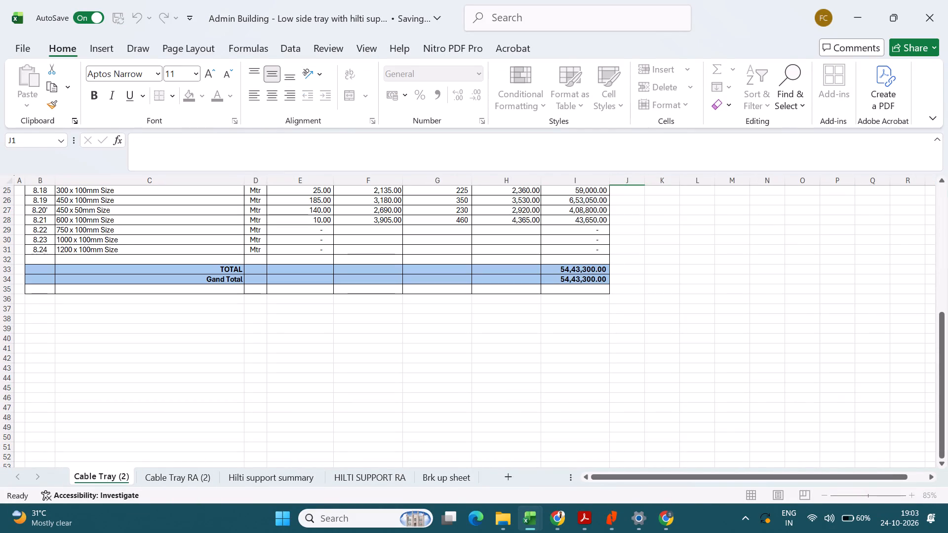
pyautogui.moveTo(118, 478); pyautogui.dragTo(177, 481)
pyautogui.press('BackSpace')
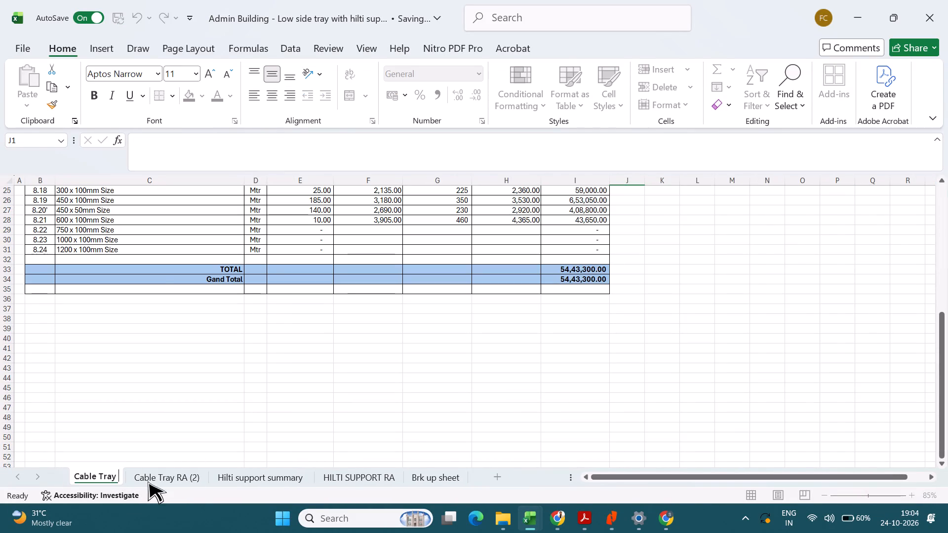
# Rename the Cable Tray RA (2) sheet as Cable Tray RA and save the workbook.
pyautogui.click(160, 481)
pyautogui.tripleClick(189, 474)
pyautogui.moveTo(189, 474); pyautogui.dragTo(237, 472)
pyautogui.click(199, 474)
pyautogui.moveTo(189, 476); pyautogui.dragTo(207, 479)
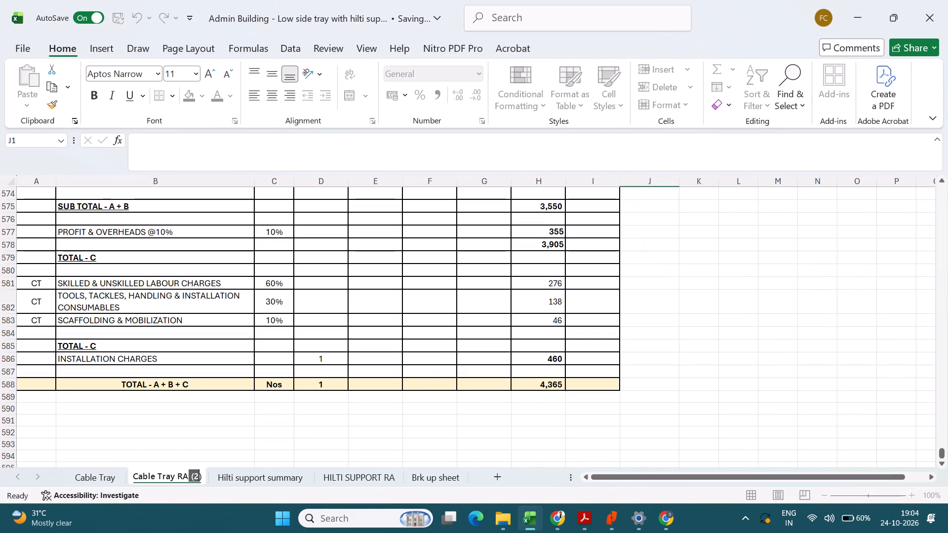
pyautogui.moveTo(207, 479); pyautogui.dragTo(209, 479)
pyautogui.press('BackSpace')
pyautogui.click(251, 430)
pyautogui.click(247, 390)
pyautogui.scroll(7, 247, 382)
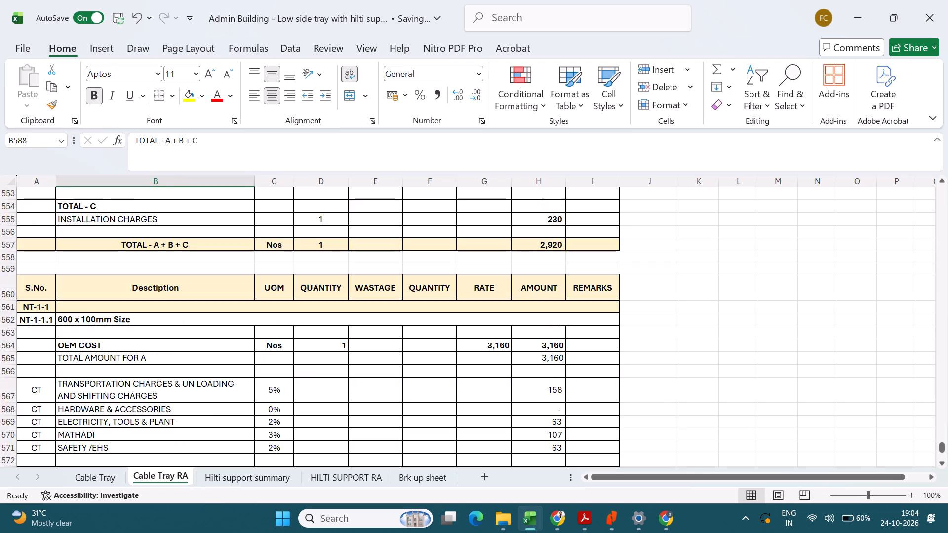
pyautogui.hotkey('ctrl', 's')
# Review the rate analyses in the Cable Tray RA sheet and the quantities, rates and amounts in the Cable Tray sheet.
pyautogui.scroll(18, 246, 382)
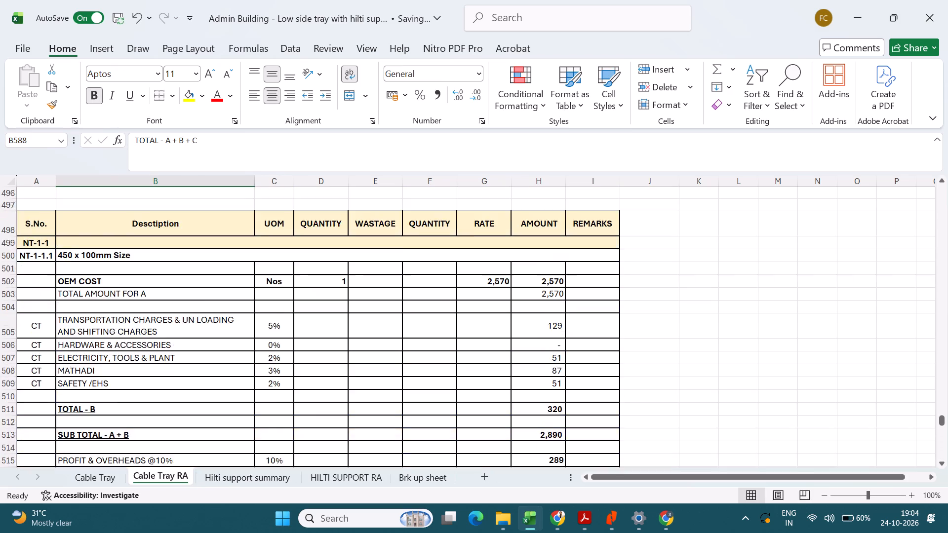
pyautogui.scroll(9, 246, 382)
pyautogui.moveTo(246, 382); pyautogui.dragTo(258, 169, button='middle')
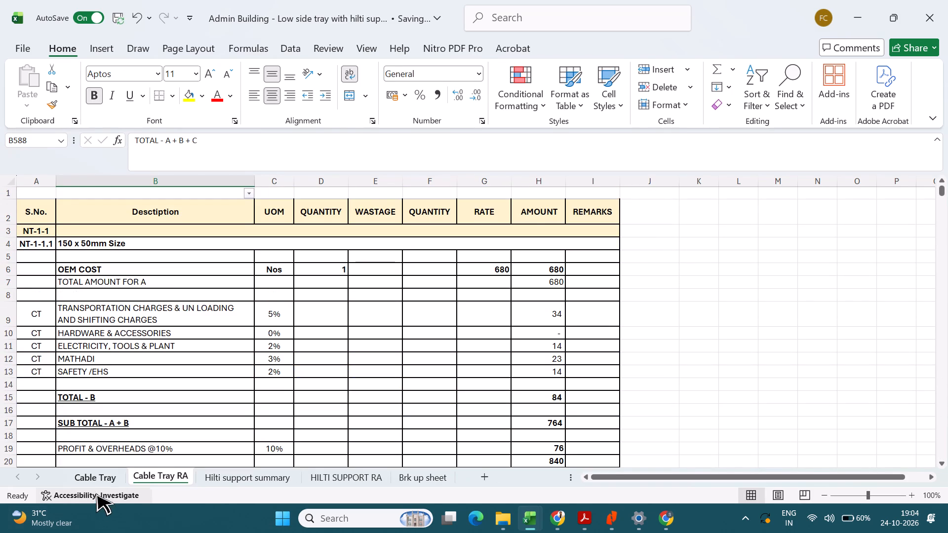
pyautogui.click(97, 474)
pyautogui.scroll(16, 299, 327)
pyautogui.scroll(-3, 298, 332)
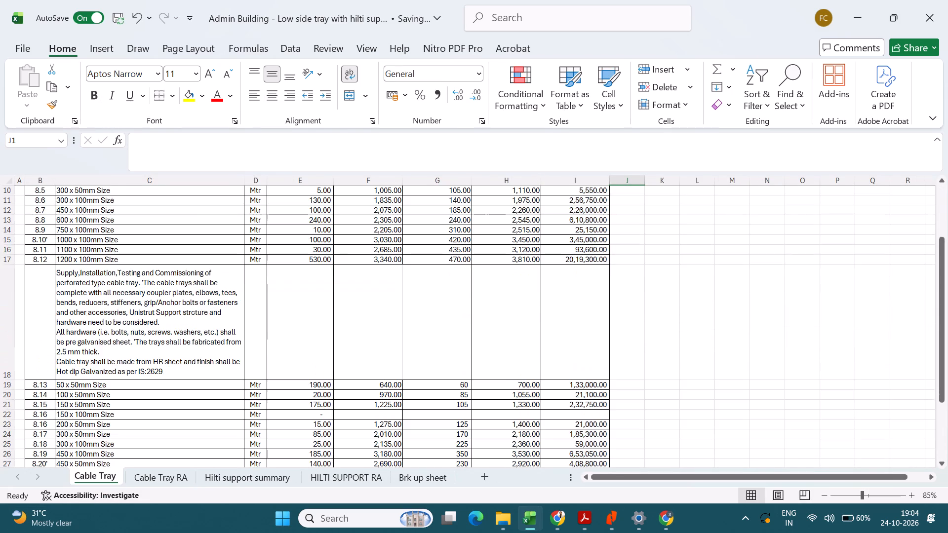
pyautogui.scroll(-2, 298, 332)
pyautogui.scroll(6, 298, 332)
pyautogui.scroll(-3, 298, 332)
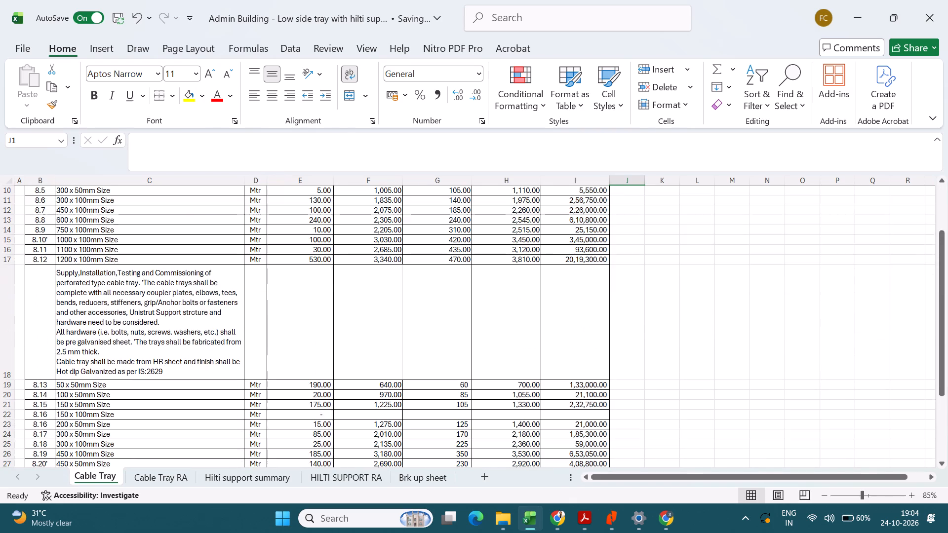
pyautogui.scroll(-2, 298, 332)
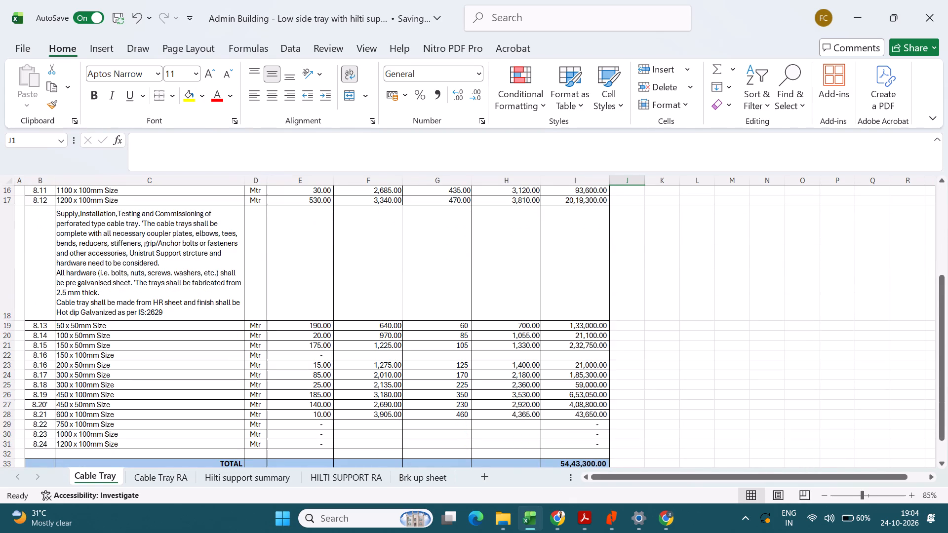
pyautogui.click(661, 301)
pyautogui.scroll(-3, 548, 376)
pyautogui.scroll(8, 547, 375)
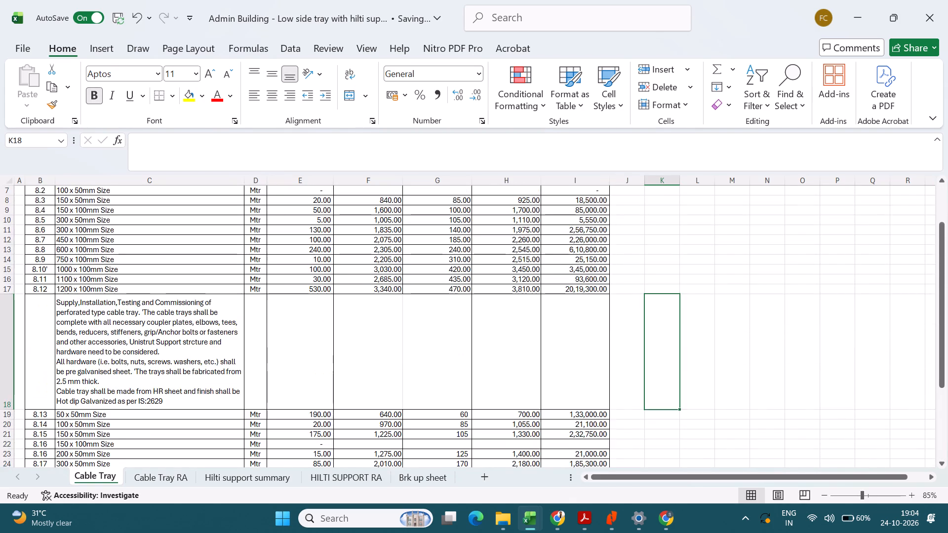
pyautogui.scroll(2, 547, 375)
pyautogui.scroll(-1, 547, 375)
pyautogui.scroll(5, 547, 375)
# Widen the company letterhead picture in the Cable Tray sheet to the outer edge of the AMOUNT column and save the workbook.
pyautogui.click(539, 228)
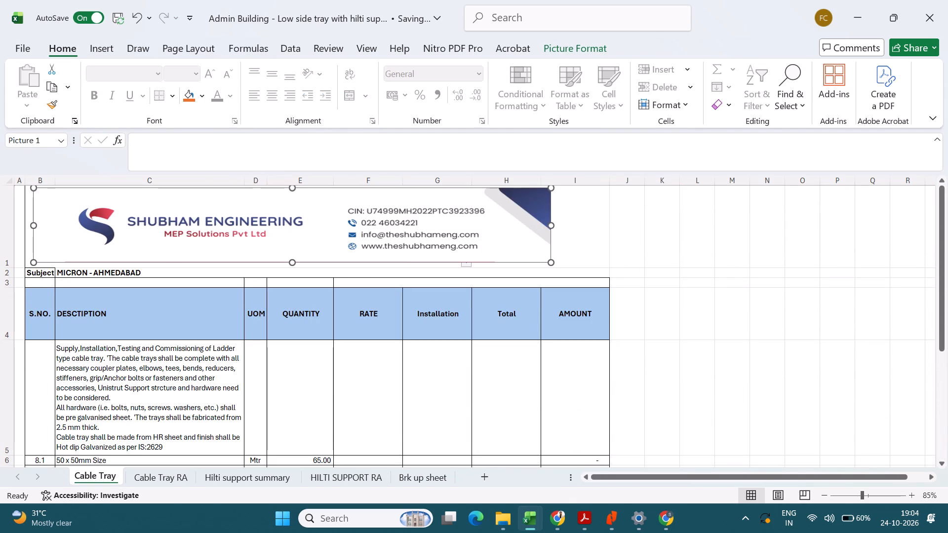
pyautogui.moveTo(552, 227); pyautogui.dragTo(607, 226)
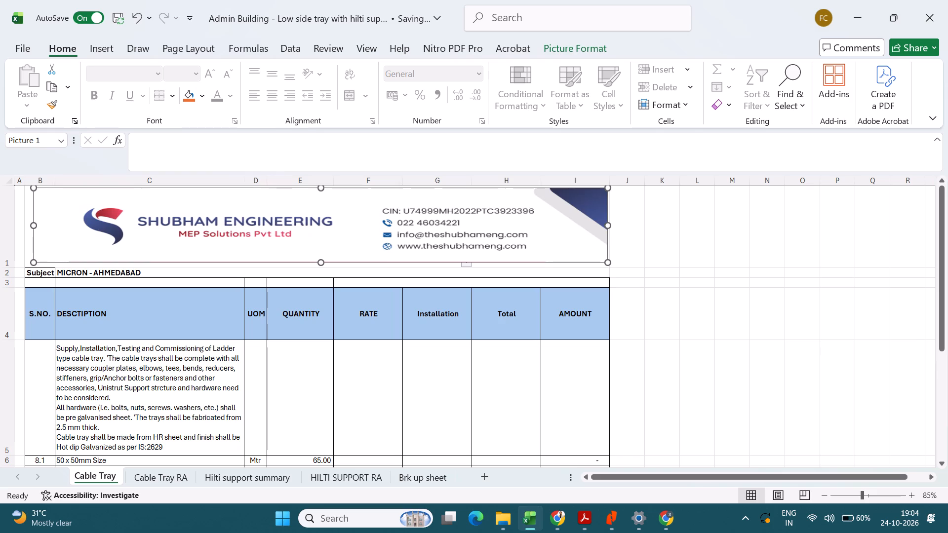
pyautogui.click(712, 253)
pyautogui.scroll(2, 245, 315)
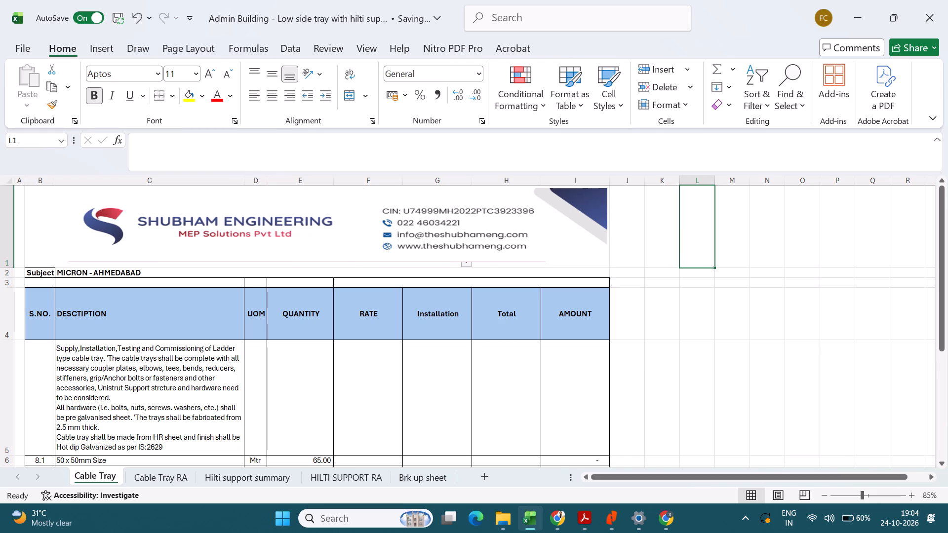
pyautogui.hotkey('ctrl', 's')
# Review the Cable Tray, Hilti support summary, HILTI SUPPORT RA and Brk up sheet worksheets, return to Cable Tray and save the workbook.
pyautogui.scroll(-3, 254, 349)
pyautogui.hotkey('ctrl', 's')
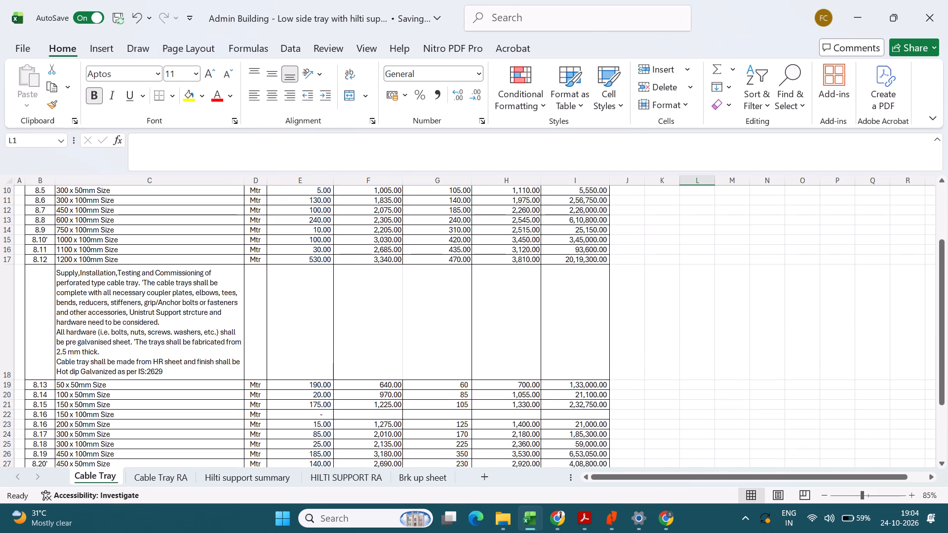
pyautogui.scroll(-3, 230, 393)
pyautogui.scroll(12, 230, 393)
pyautogui.scroll(-1, 230, 393)
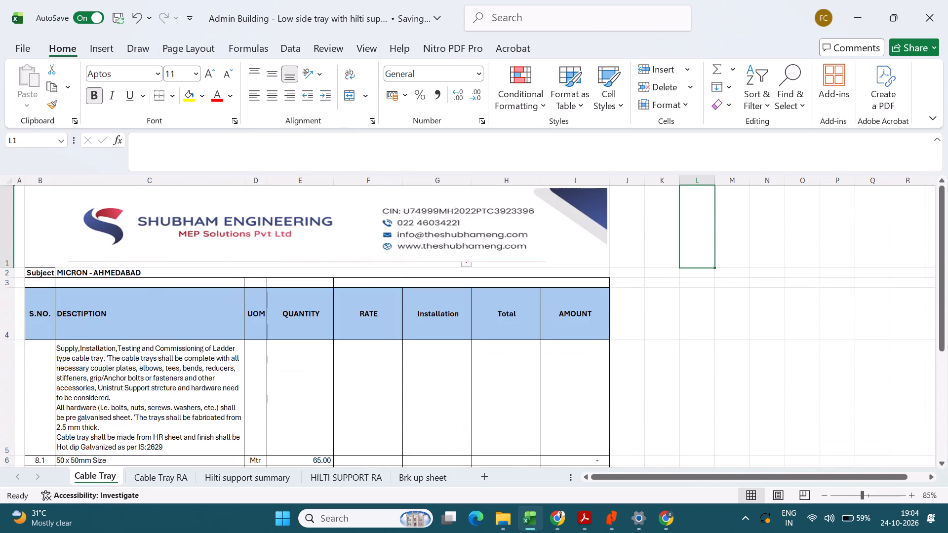
pyautogui.click(231, 473)
pyautogui.scroll(2, 353, 414)
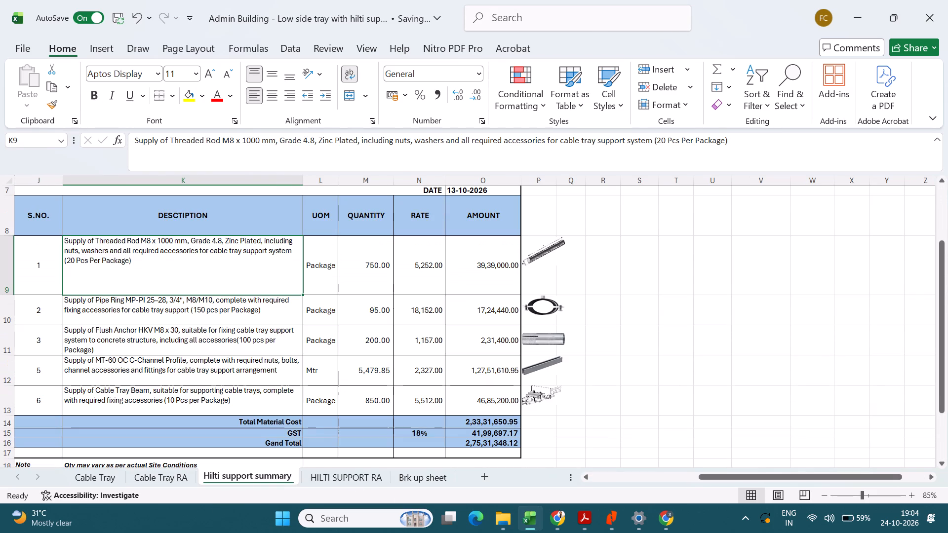
pyautogui.click(349, 472)
pyautogui.scroll(2, 359, 392)
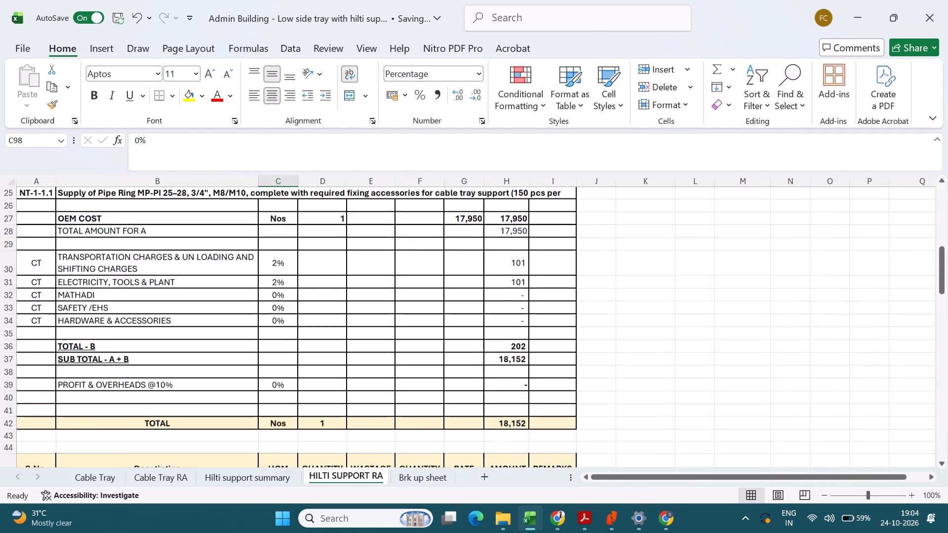
pyautogui.scroll(2, 359, 392)
pyautogui.scroll(-4, 359, 392)
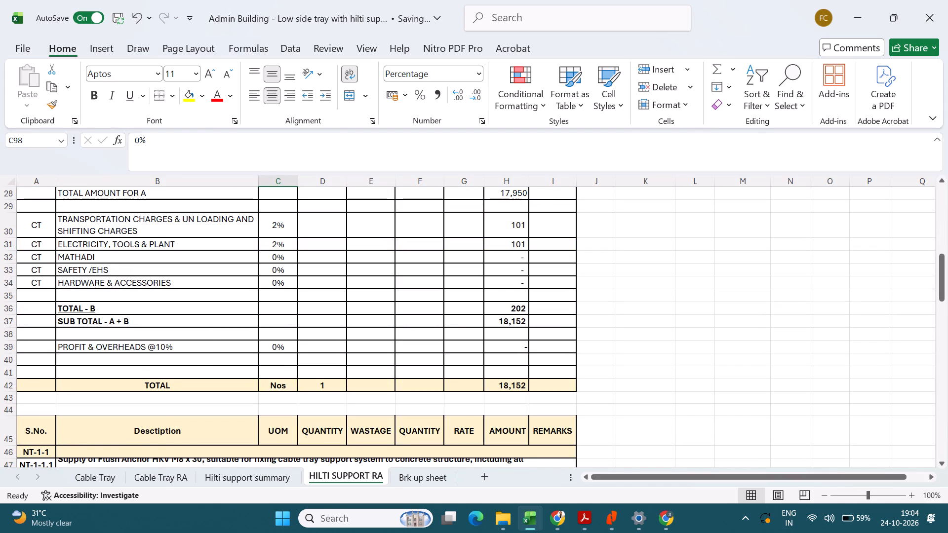
pyautogui.scroll(-3, 359, 392)
pyautogui.click(414, 479)
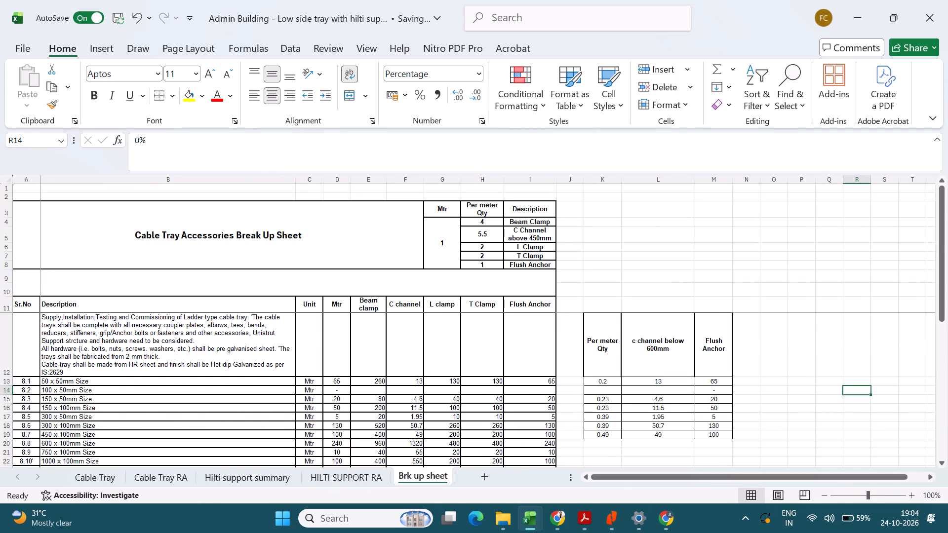
pyautogui.scroll(-2, 372, 403)
pyautogui.click(73, 471)
pyautogui.hotkey('ctrl', 's')
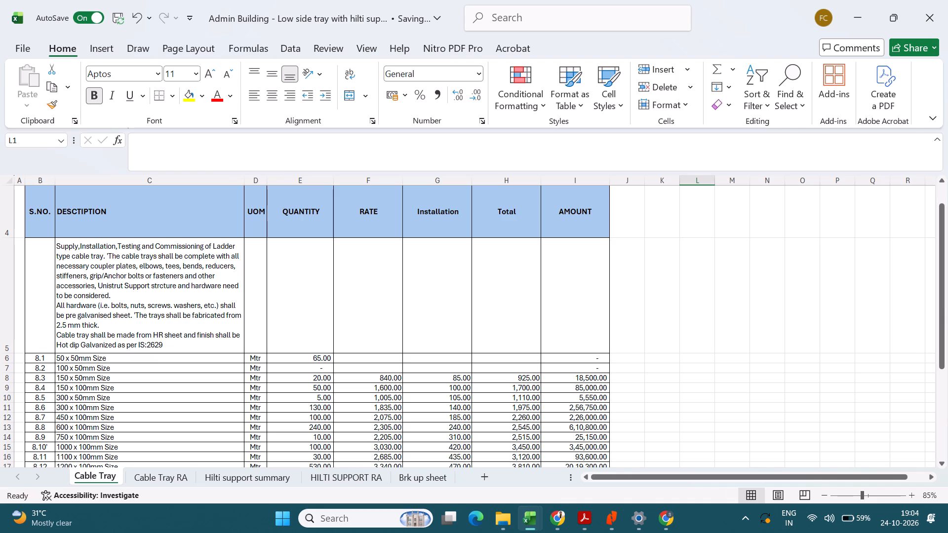
# Switch to the BOQ_NT_RA workbook and examine the items in the WASHROOM WORK sheet.
pyautogui.hotkey('alt', 'Tab')
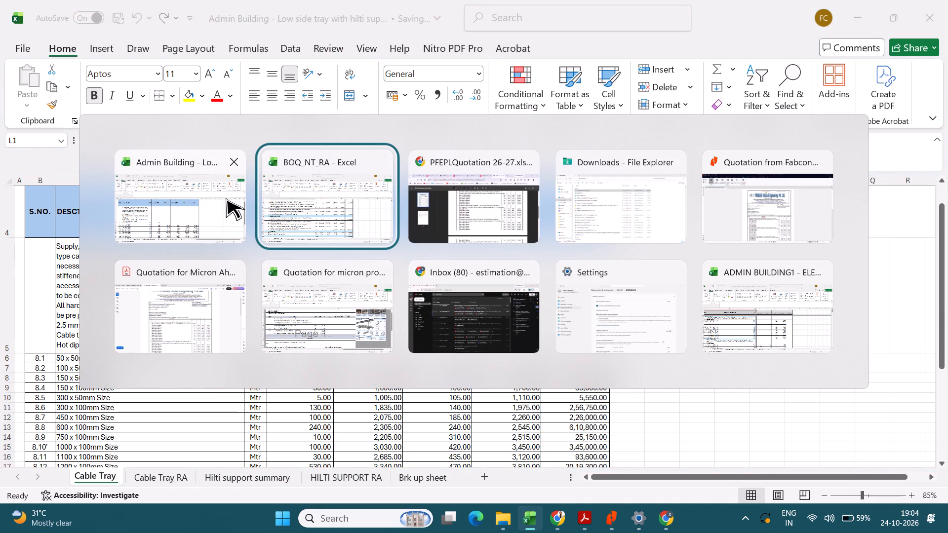
pyautogui.keyDown('alt'); pyautogui.click(224, 199); pyautogui.keyUp('alt')
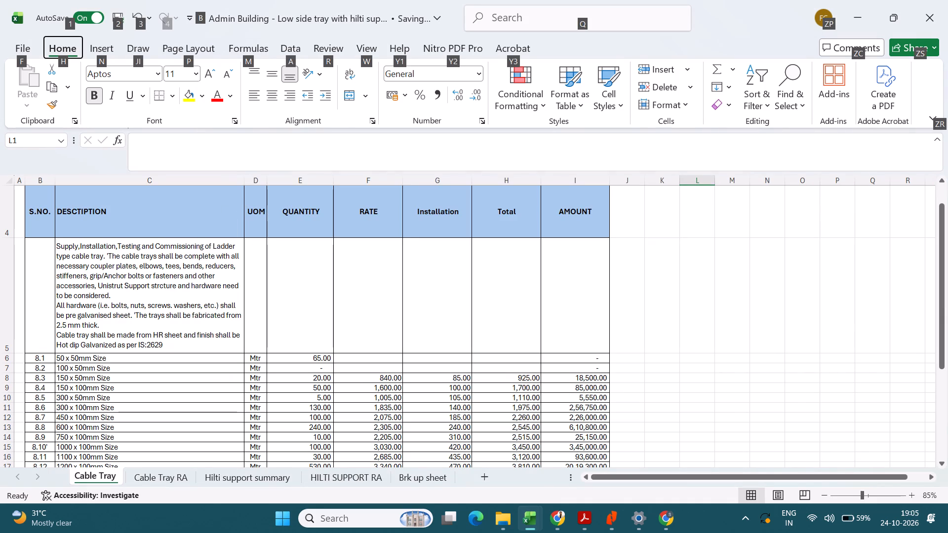
pyautogui.hotkey('alt', 'Tab')
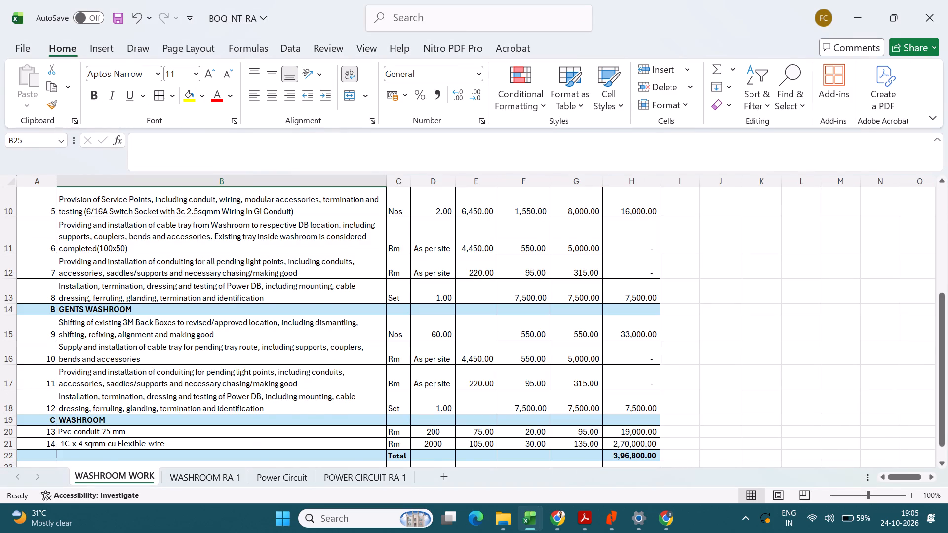
pyautogui.scroll(3, 249, 419)
pyautogui.scroll(-4, 249, 419)
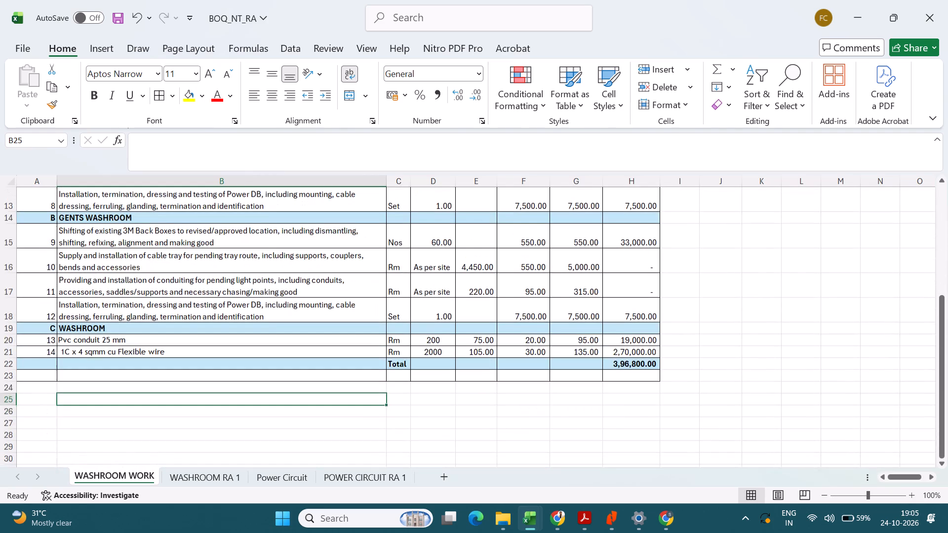
pyautogui.moveTo(290, 386); pyautogui.dragTo(268, 380, button='middle')
pyautogui.scroll(3, 263, 380)
pyautogui.scroll(-3, 263, 380)
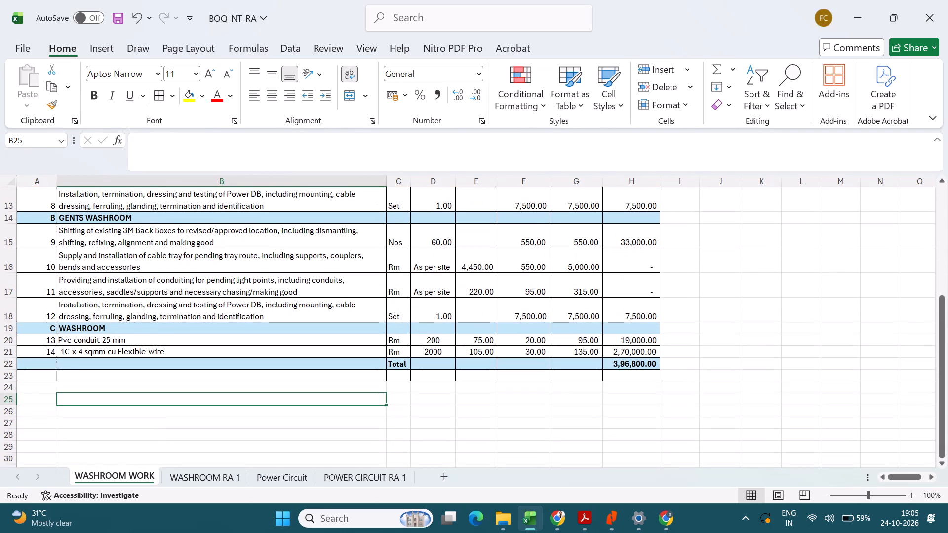
# Replace the section C heading in the WASHROOM WORK sheet with OVERALL and save the workbook.
pyautogui.doubleClick(86, 329)
pyautogui.moveTo(109, 326); pyautogui.dragTo(60, 329)
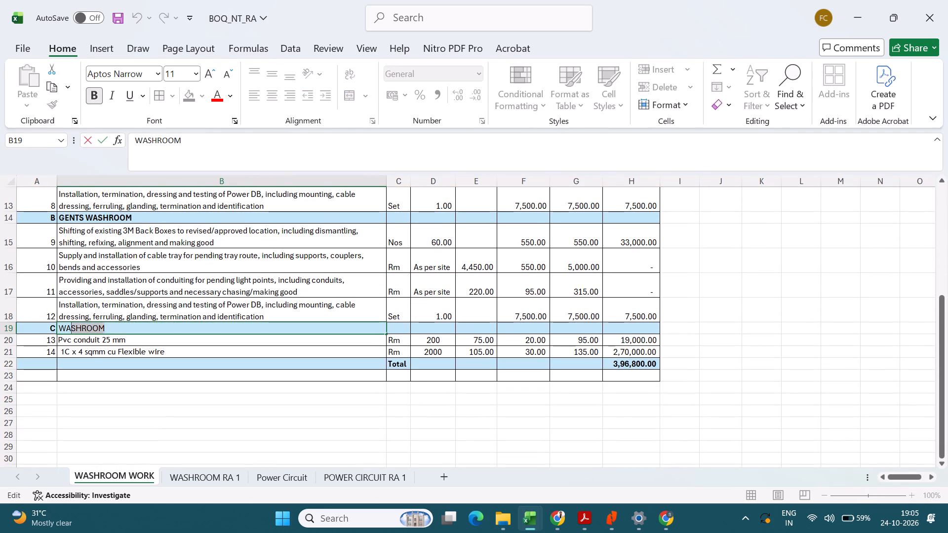
pyautogui.moveTo(60, 329); pyautogui.dragTo(46, 332)
pyautogui.write('Overall')
pyautogui.press('BackSpace')
pyautogui.press('BackSpace')
pyautogui.press('BackSpace')
pyautogui.press('BackSpace')
pyautogui.press('BackSpace')
pyautogui.press('BackSpace')
pyautogui.press('BackSpace')
pyautogui.press('BackSpace')
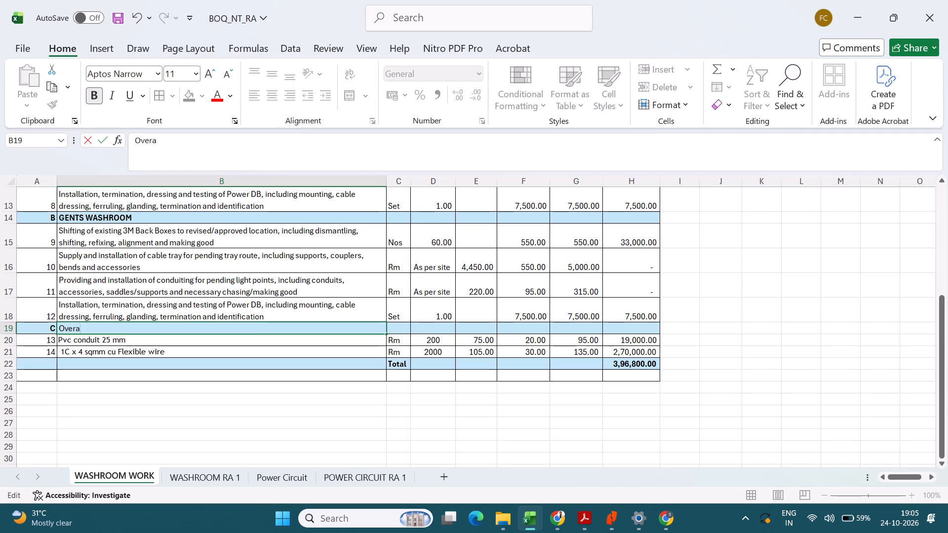
pyautogui.write('OVERALL')
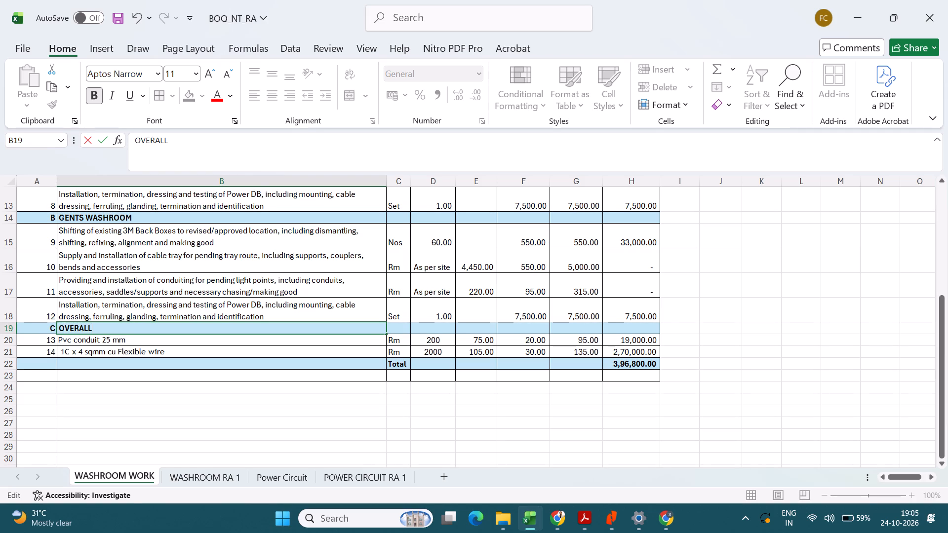
pyautogui.click(270, 220)
pyautogui.click(204, 399)
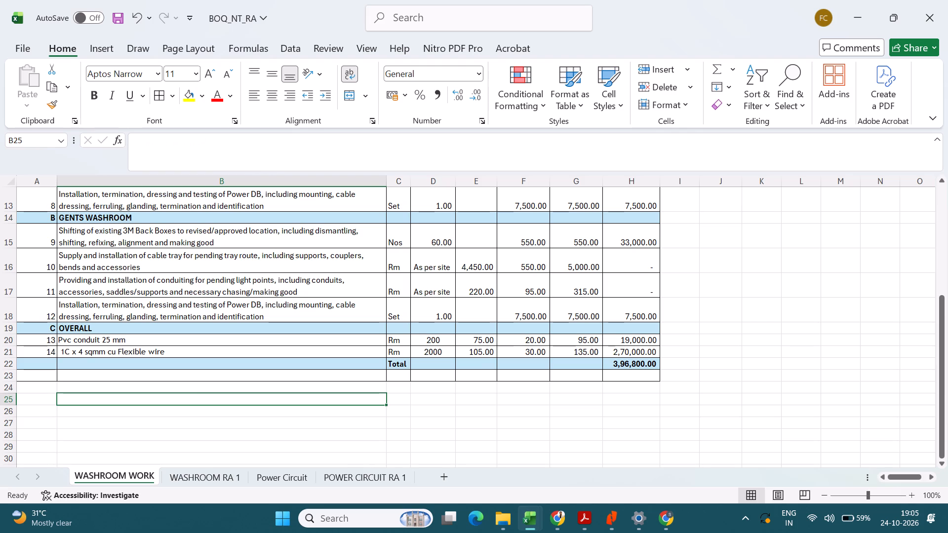
pyautogui.hotkey('ctrl', 's')
# Check the WASHROOM RA 1, Power Circuit and POWER CIRCUIT RA 1 sheets, return to WASHROOM WORK and save the workbook.
pyautogui.click(199, 477)
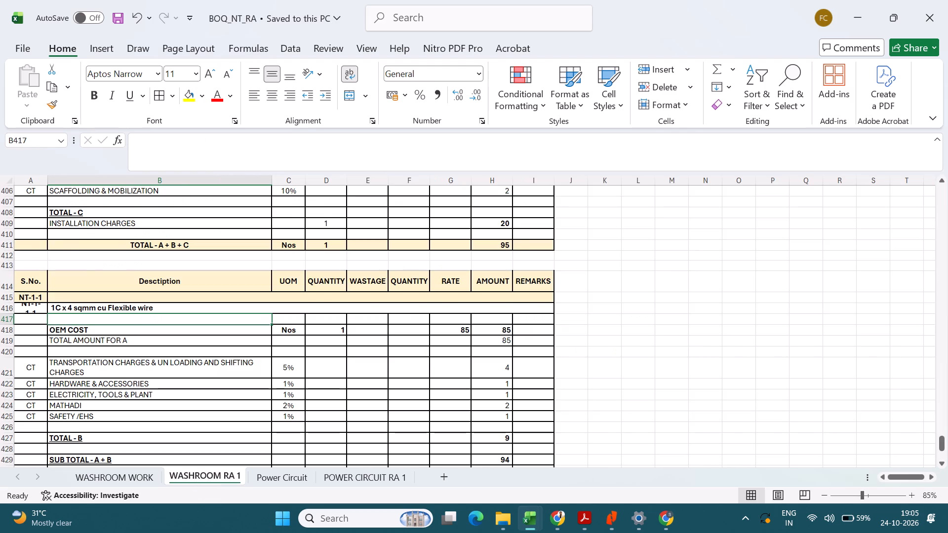
pyautogui.scroll(3, 199, 432)
pyautogui.scroll(-9, 199, 438)
pyautogui.moveTo(202, 439); pyautogui.dragTo(207, 248, button='middle')
pyautogui.click(296, 476)
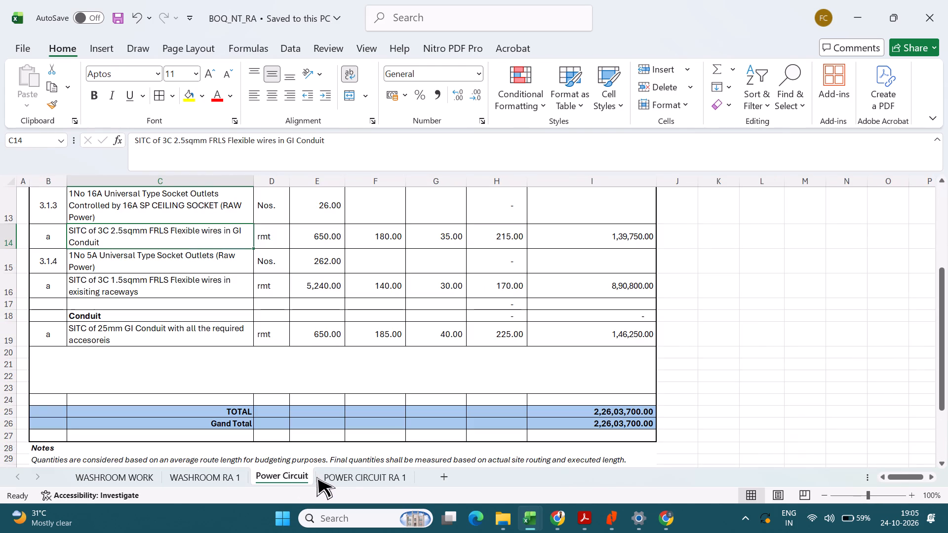
pyautogui.click(339, 471)
pyautogui.scroll(3, 304, 409)
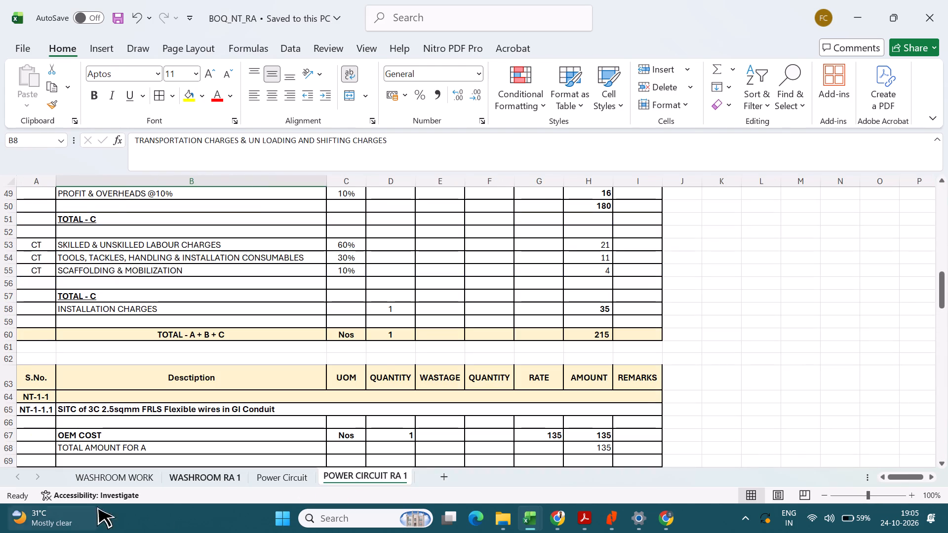
pyautogui.click(115, 472)
pyautogui.scroll(11, 132, 420)
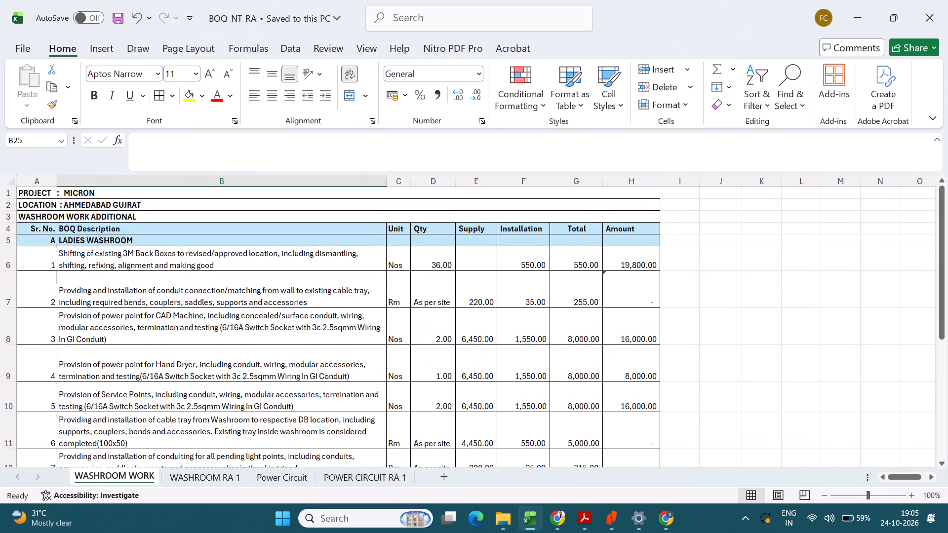
pyautogui.hotkey('ctrl', 's')
# Switch to the Admin Building low side tray workbook and examine the Cable Tray sheet from the letterhead down to the totals.
pyautogui.hotkey('alt', 'Tab')
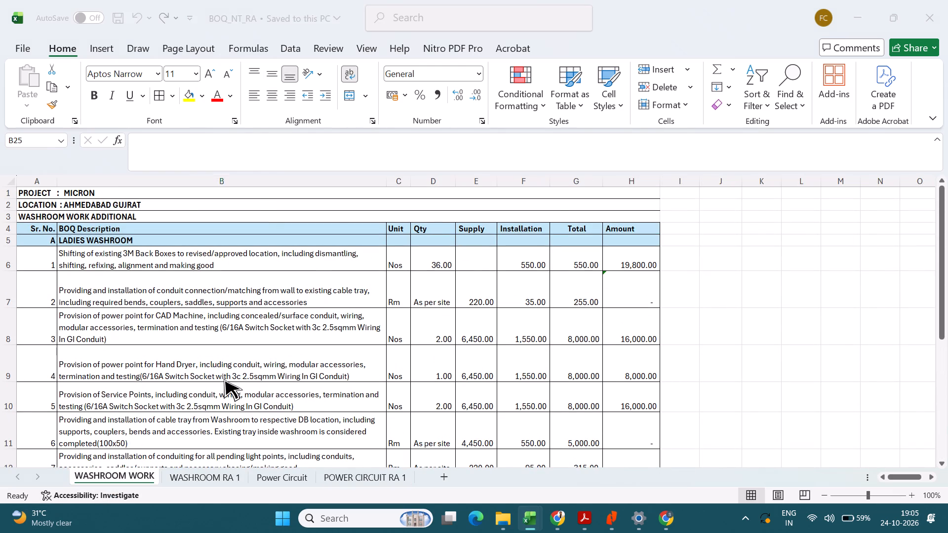
pyautogui.scroll(-6, 240, 381)
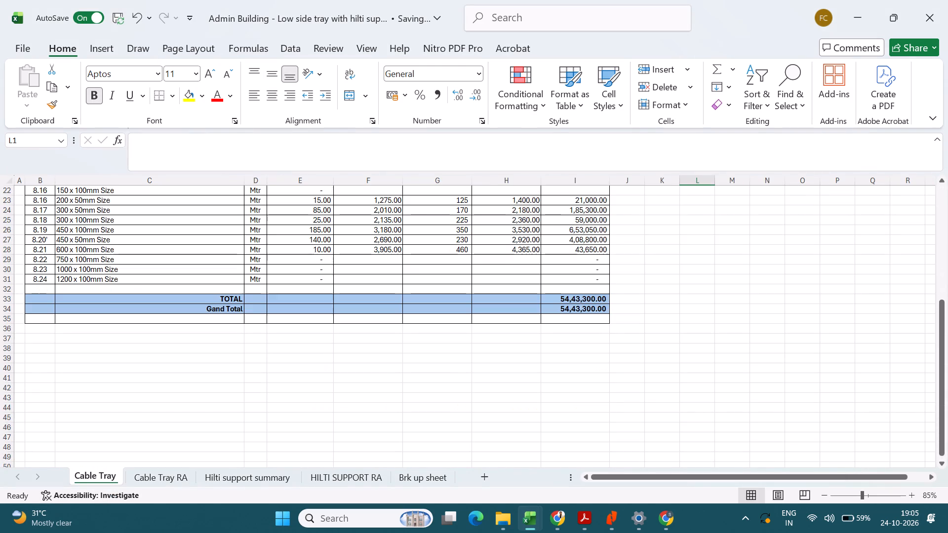
pyautogui.click(240, 406)
pyautogui.scroll(11, 240, 406)
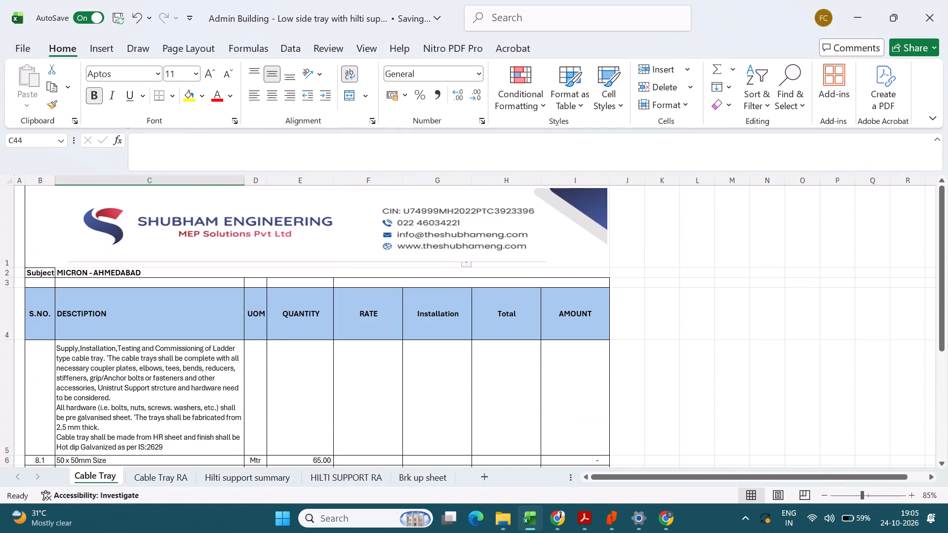
pyautogui.scroll(2, 232, 438)
pyautogui.scroll(-7, 246, 402)
pyautogui.scroll(1, 245, 404)
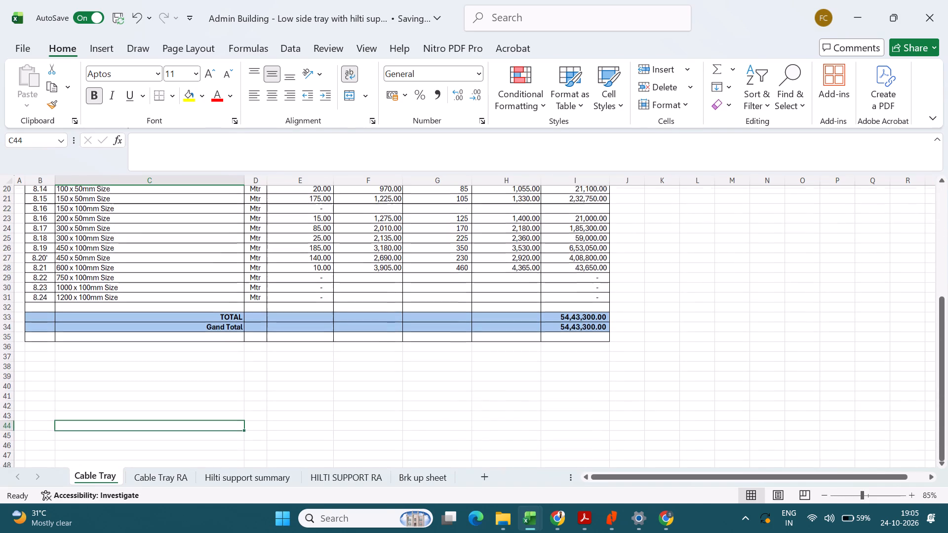
pyautogui.click(249, 396)
pyautogui.scroll(3, 207, 395)
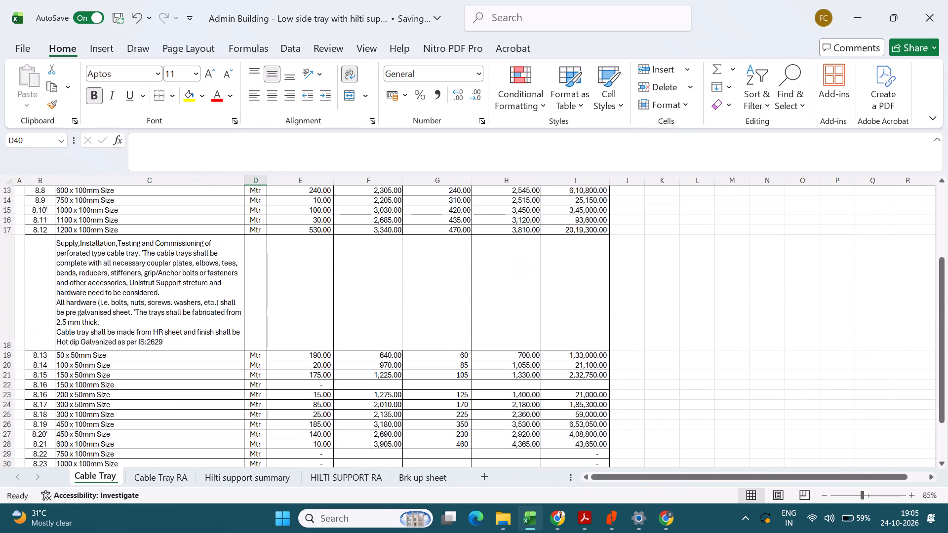
pyautogui.scroll(7, 207, 395)
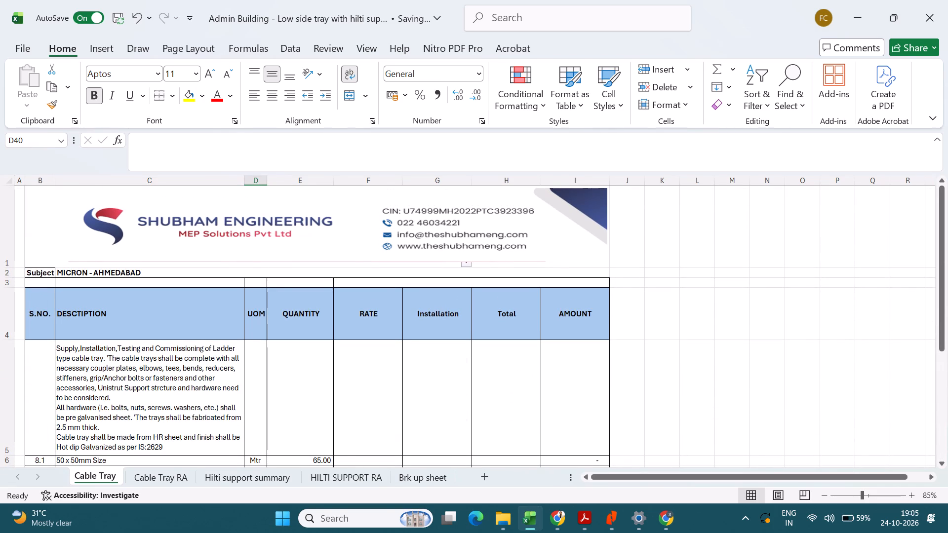
pyautogui.scroll(-7, 295, 428)
pyautogui.scroll(2, 293, 431)
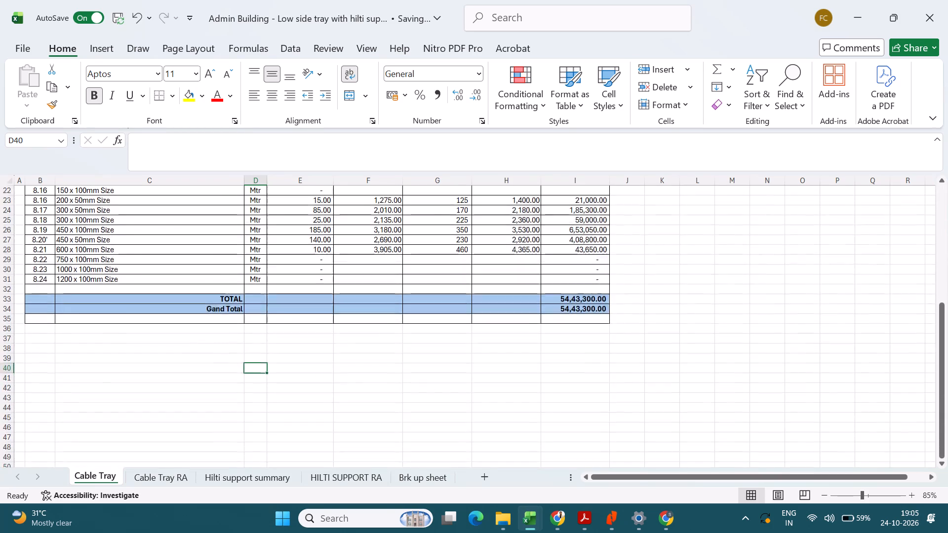
pyautogui.scroll(-1, 293, 431)
pyautogui.scroll(5, 293, 431)
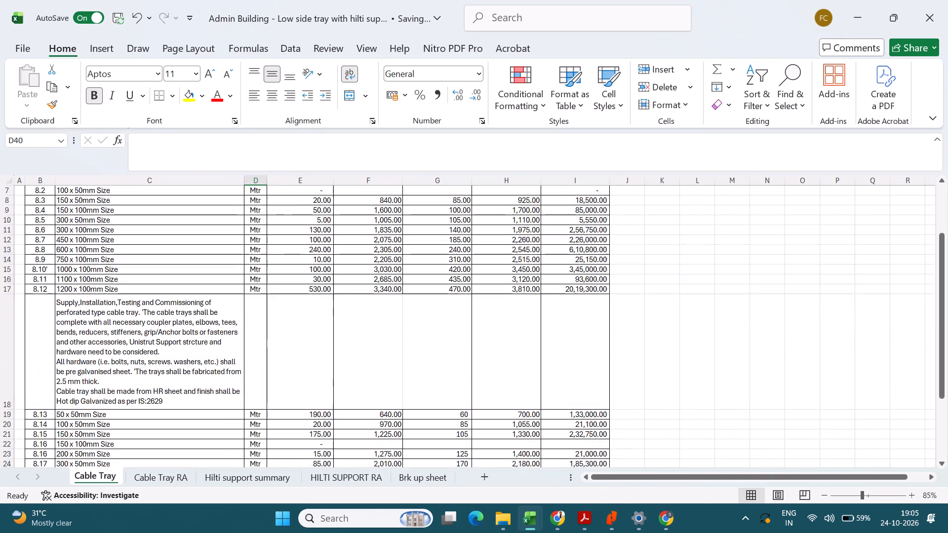
pyautogui.scroll(3, 293, 431)
# Check the Cable Tray RA and Hilti support summary sheets, return to Cable Tray and save the workbook.
pyautogui.click(175, 477)
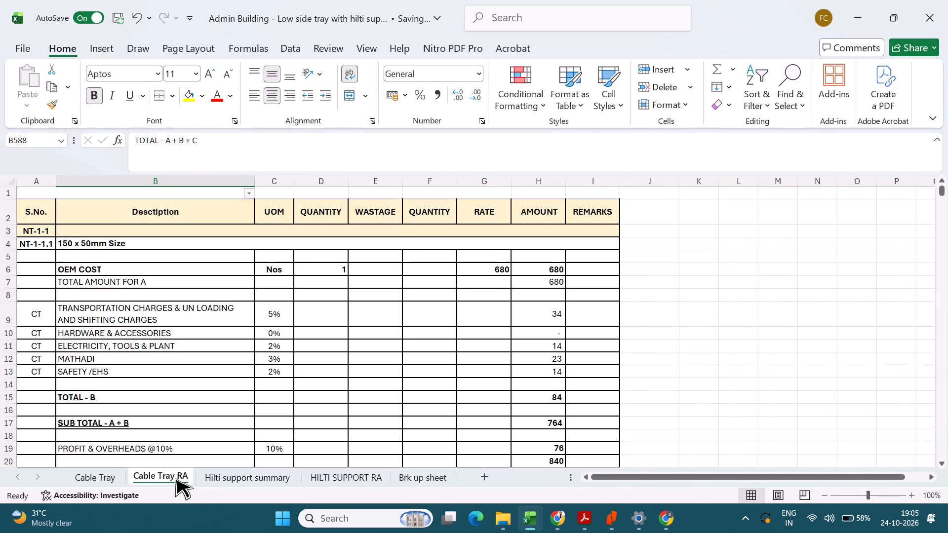
pyautogui.scroll(-1, 225, 431)
pyautogui.click(232, 474)
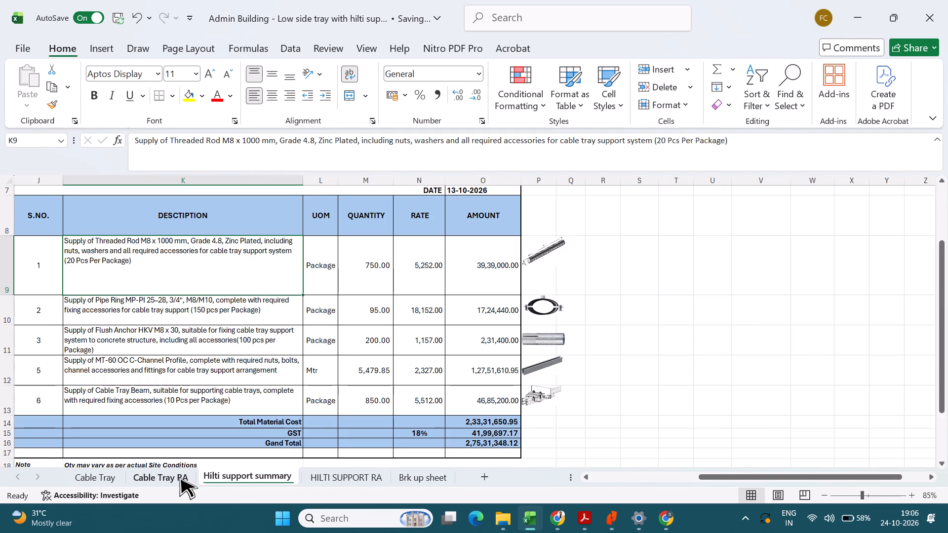
pyautogui.scroll(-2, 251, 403)
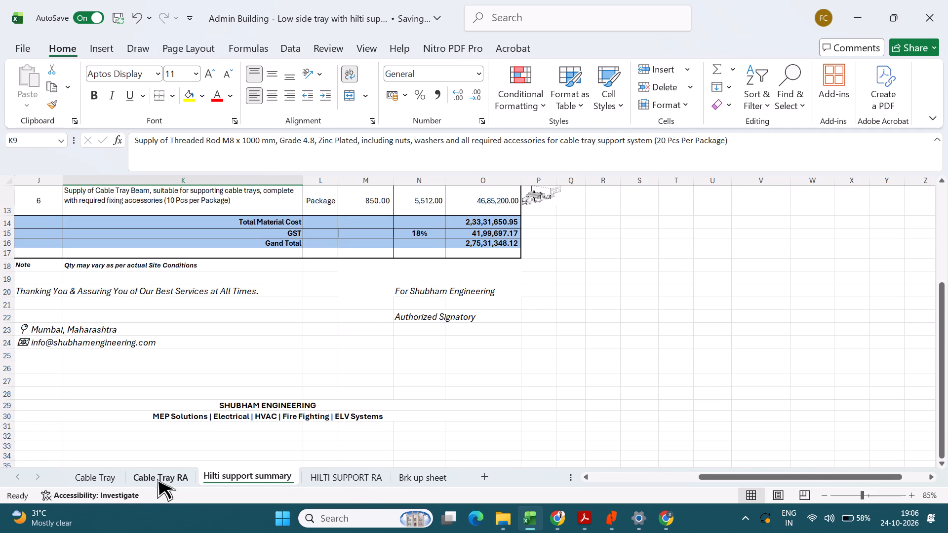
pyautogui.click(91, 475)
pyautogui.scroll(6, 284, 332)
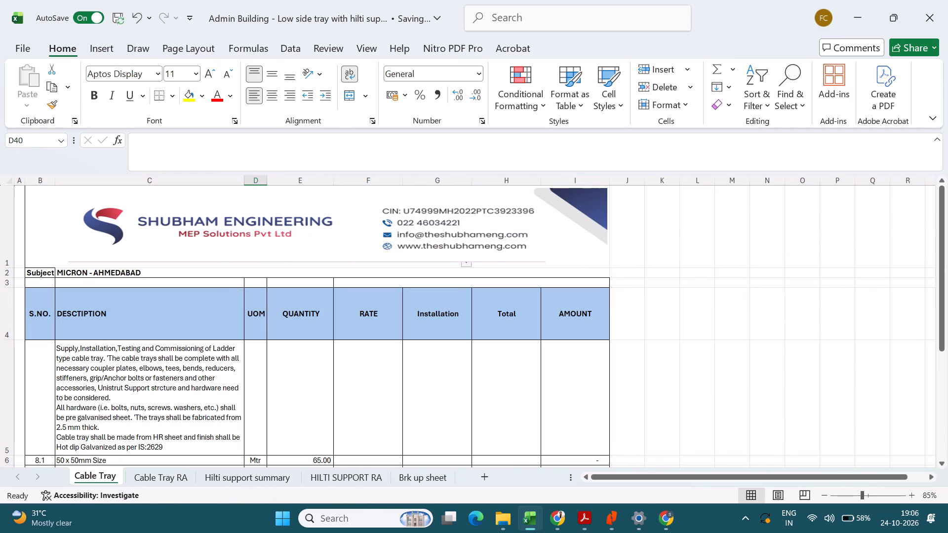
pyautogui.hotkey('ctrl', 's')
# Re-examine the ladder and perforated cable tray descriptions, quantities, rates and totals in the Cable Tray sheet.
pyautogui.scroll(-7, 275, 408)
pyautogui.scroll(4, 342, 377)
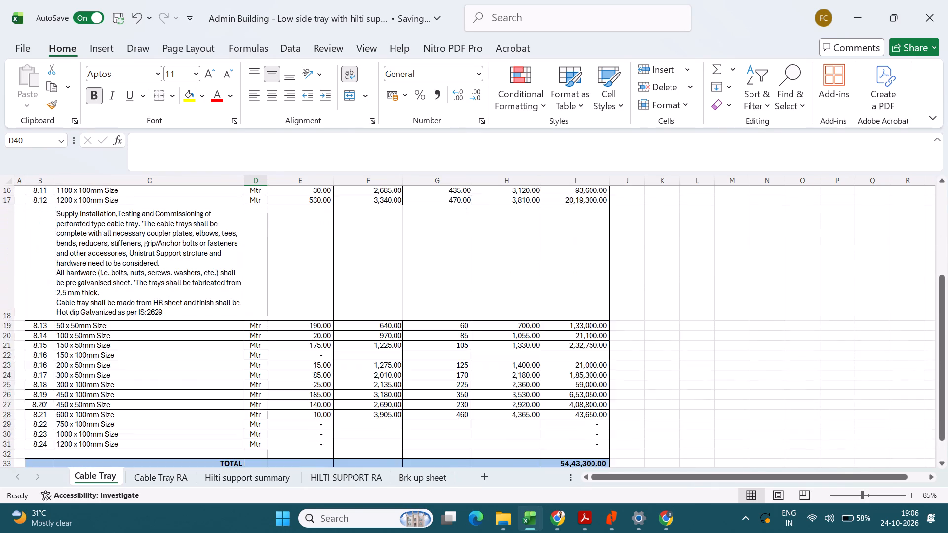
pyautogui.scroll(9, 342, 377)
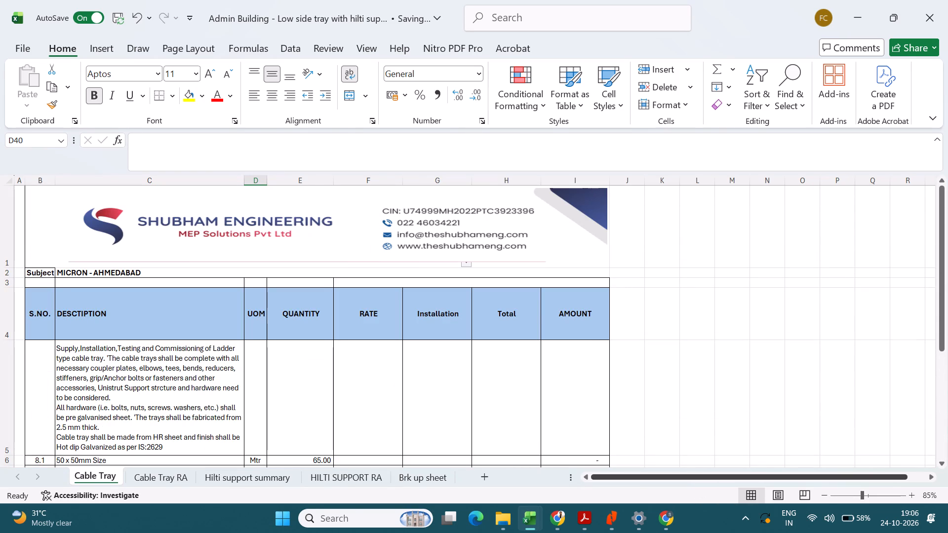
pyautogui.hotkey('alt', 'Tab')
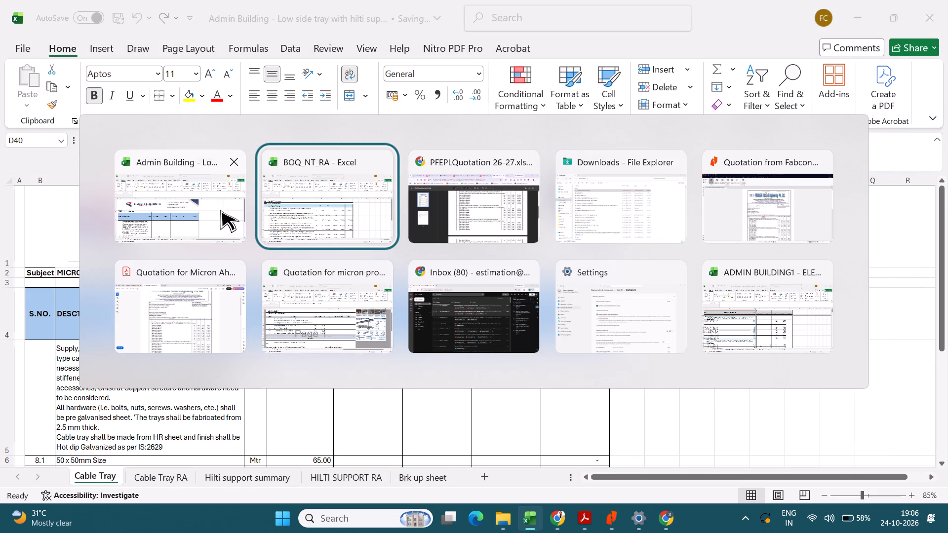
pyautogui.keyDown('alt'); pyautogui.click(215, 210); pyautogui.keyUp('alt')
pyautogui.click(221, 360)
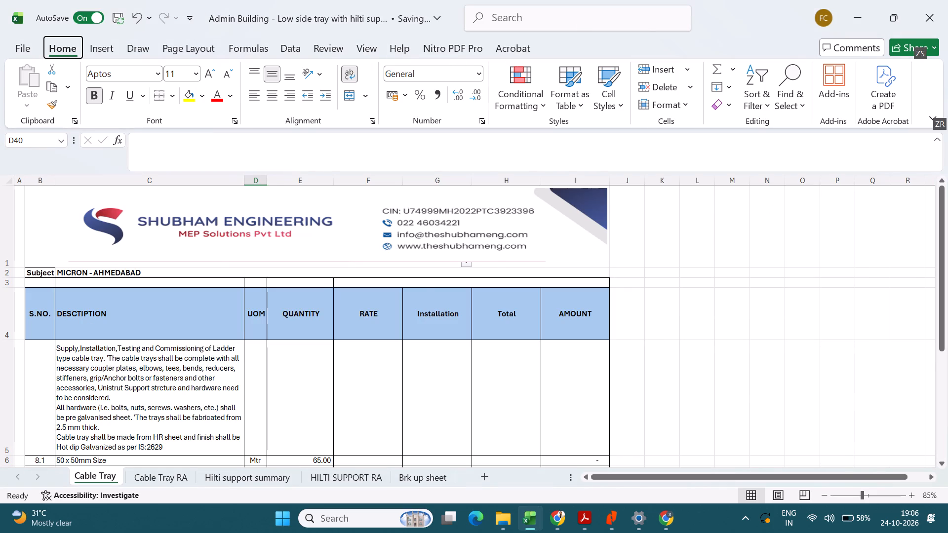
pyautogui.scroll(-4, 213, 416)
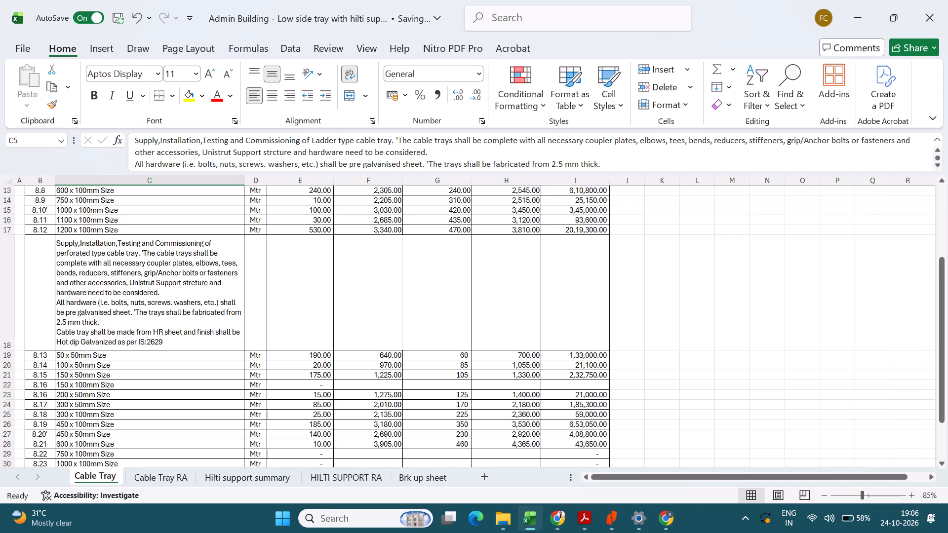
pyautogui.scroll(-5, 161, 283)
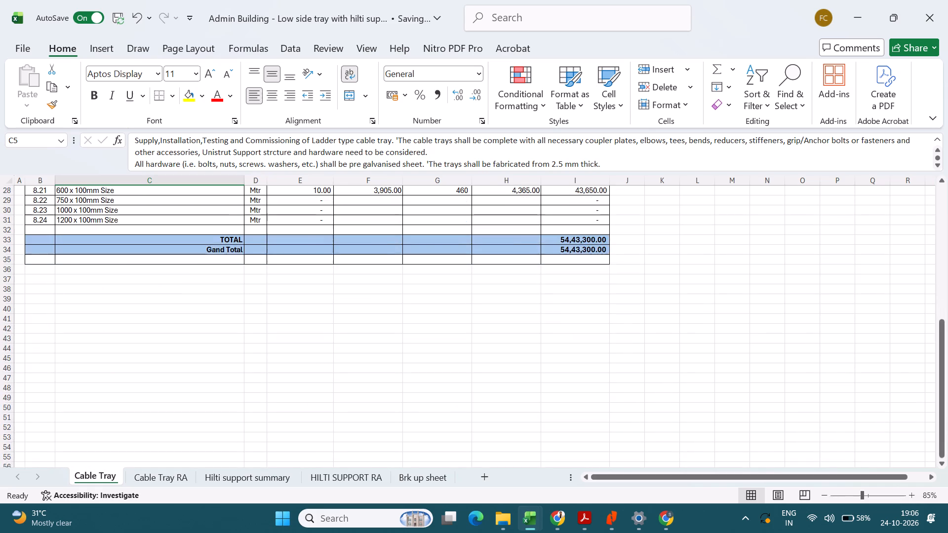
pyautogui.scroll(12, 161, 287)
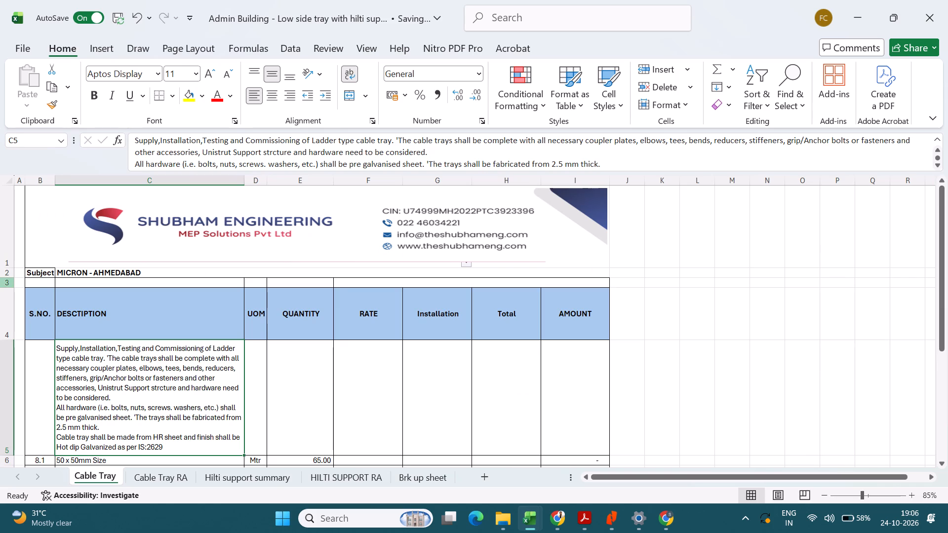
pyautogui.scroll(-4, 205, 416)
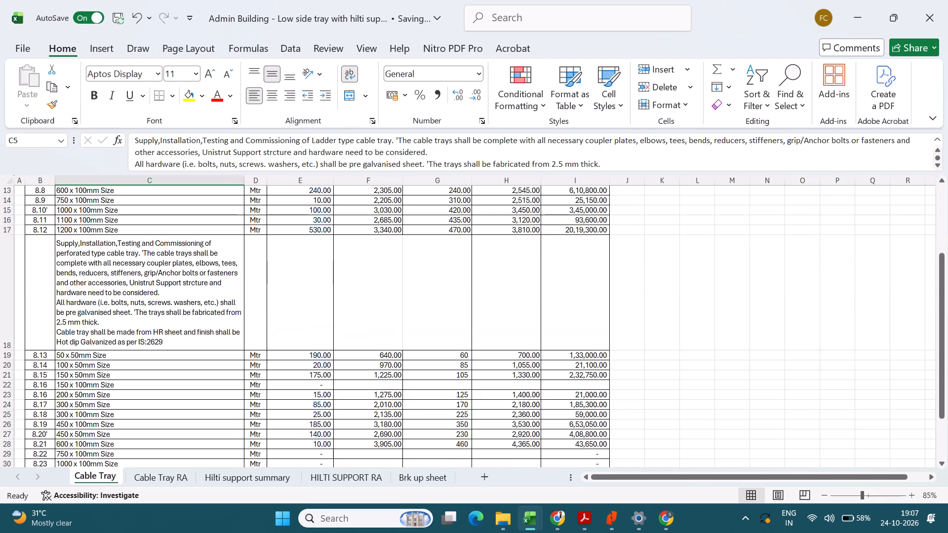
pyautogui.scroll(3, 206, 407)
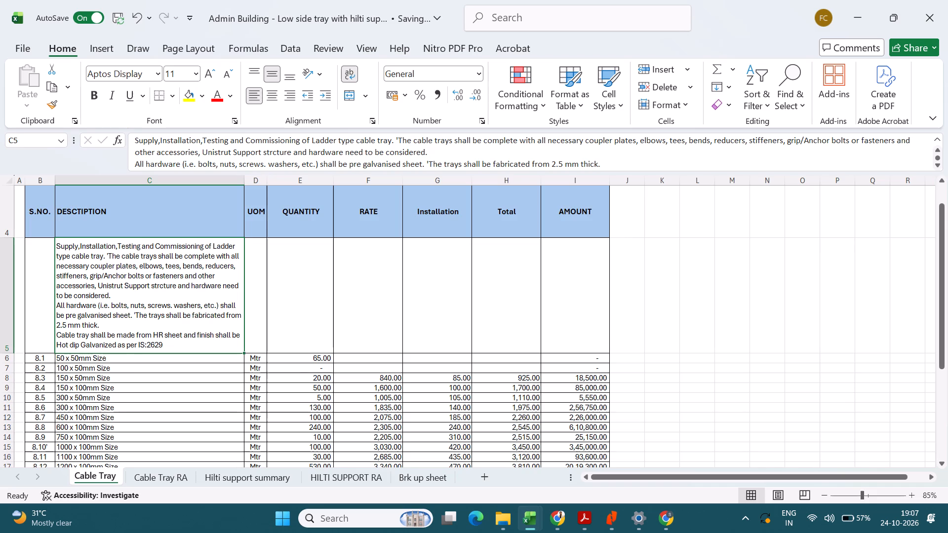
pyautogui.scroll(-1, 347, 405)
pyautogui.scroll(1, 347, 405)
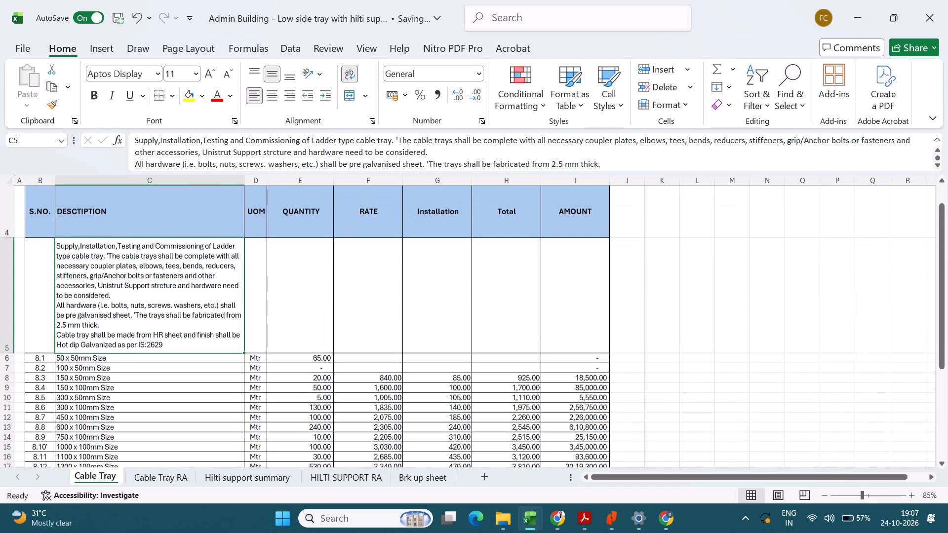
pyautogui.scroll(-1, 342, 438)
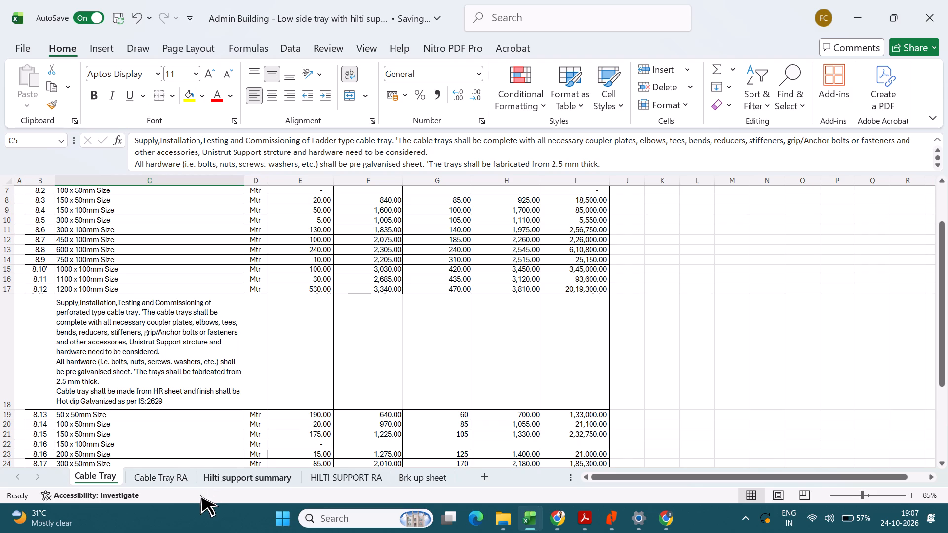
# Review the rate analysis blocks in the Cable Tray RA sheet through the 1200 x 100mm size and save the workbook.
pyautogui.click(177, 477)
pyautogui.scroll(-6, 253, 339)
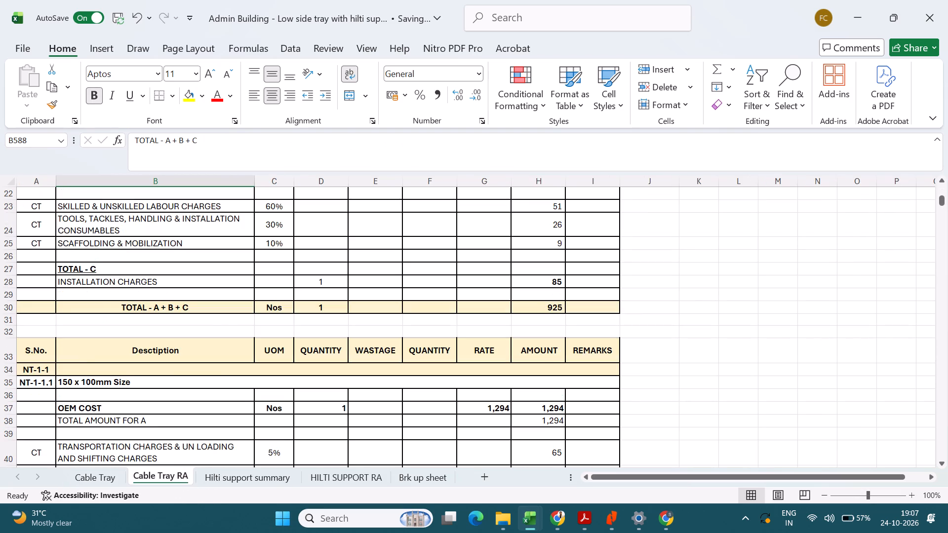
pyautogui.scroll(-6, 253, 341)
pyautogui.scroll(-16, 253, 341)
pyautogui.scroll(-14, 257, 352)
pyautogui.scroll(1, 259, 342)
pyautogui.scroll(-19, 259, 342)
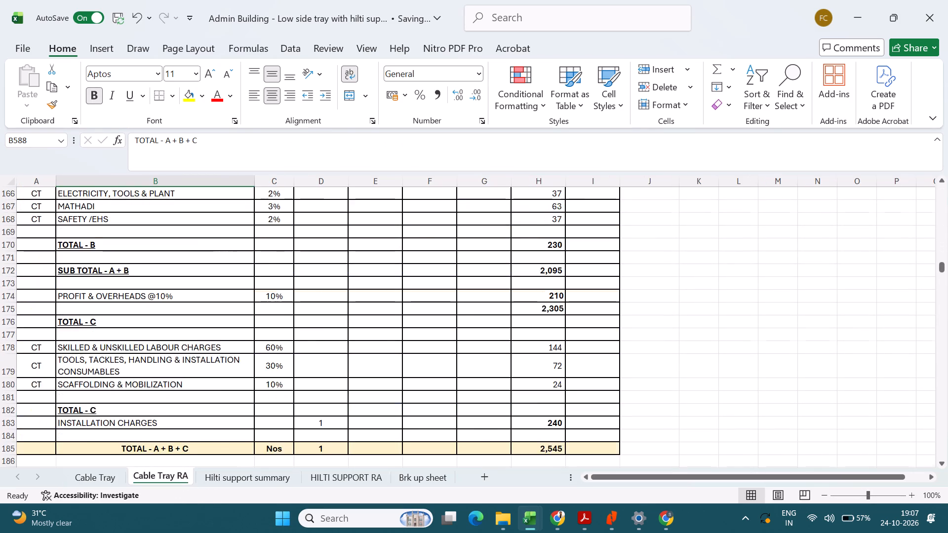
pyautogui.scroll(-19, 257, 346)
pyautogui.scroll(-8, 235, 393)
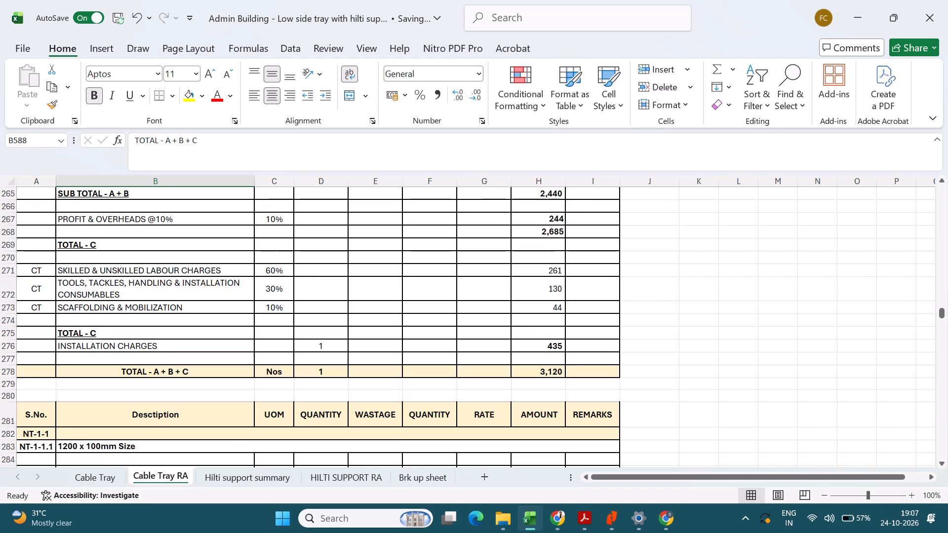
pyautogui.scroll(-6, 235, 393)
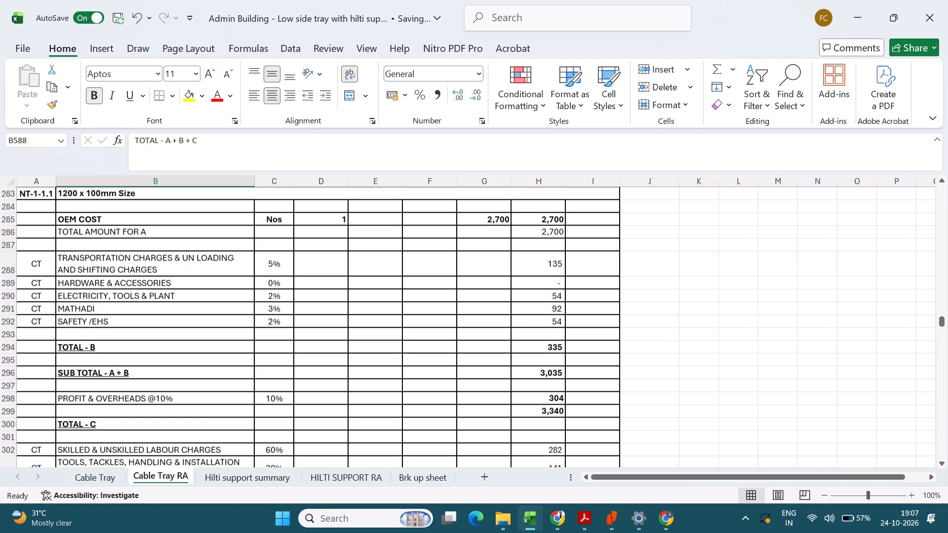
pyautogui.hotkey('ctrl', 's')
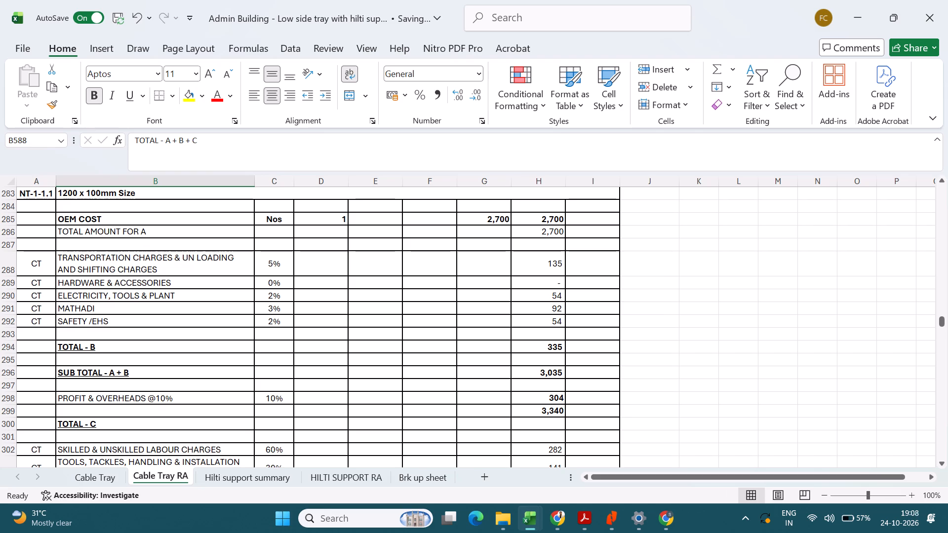
pyautogui.scroll(-5, 290, 291)
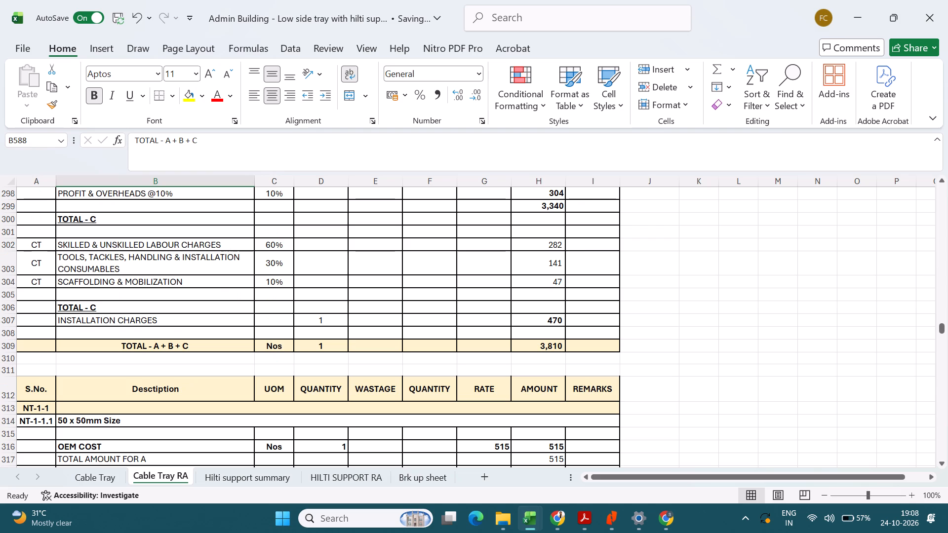
# Check the WASHROOM RA 1, Power Circuit, POWER CIRCUIT RA 1 and WASHROOM WORK sheets in BOQ_NT_RA, and return to the Admin Building workbook.
pyautogui.hotkey('alt', 'Tab')
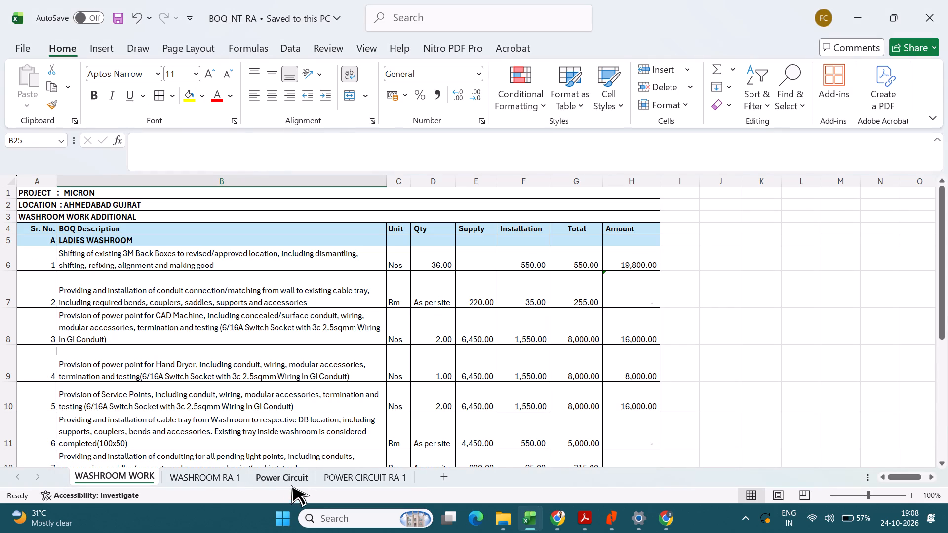
pyautogui.click(227, 482)
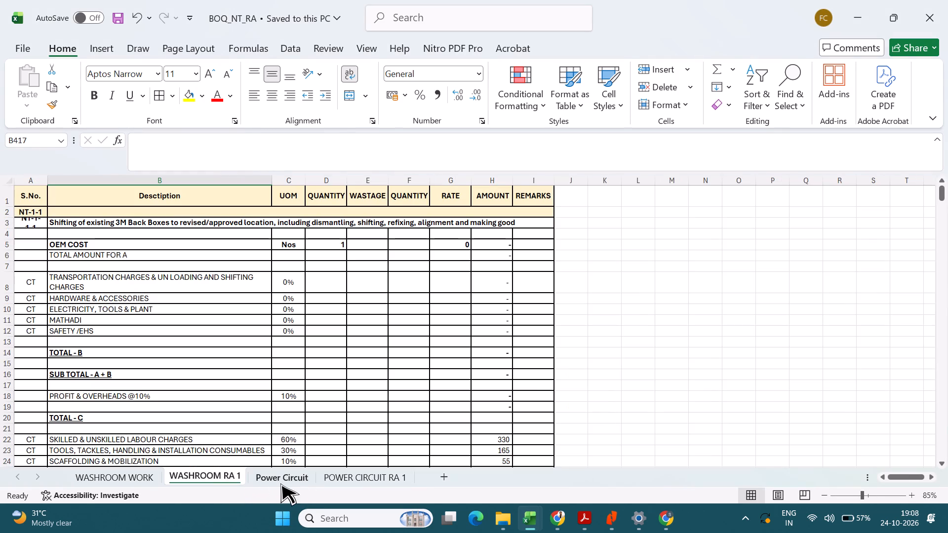
pyautogui.click(298, 480)
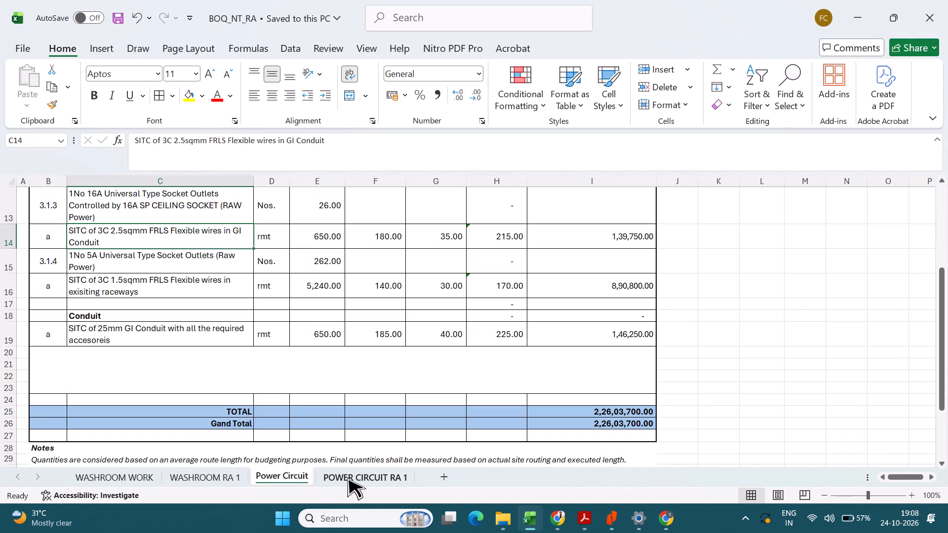
pyautogui.click(347, 477)
pyautogui.scroll(19, 322, 393)
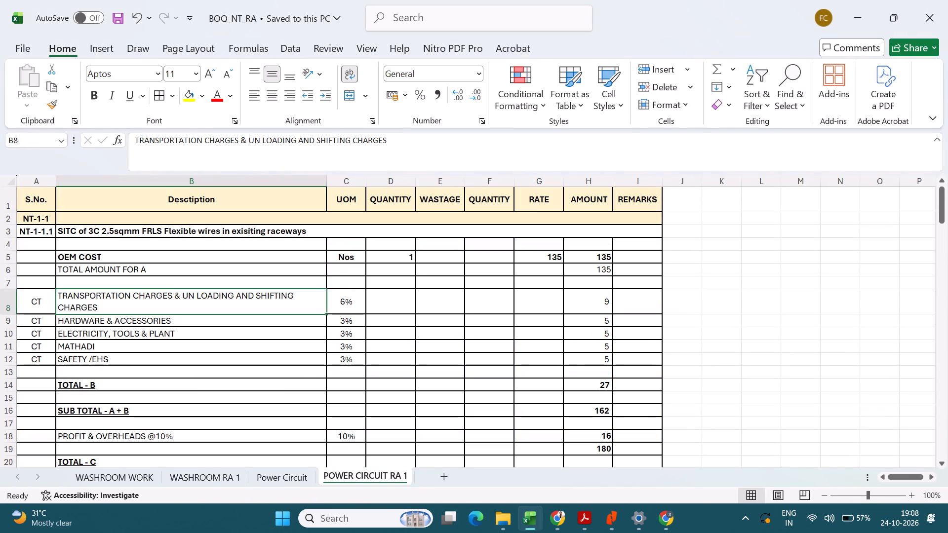
pyautogui.scroll(2, 320, 398)
pyautogui.moveTo(320, 399); pyautogui.dragTo(307, 274, button='middle')
pyautogui.click(138, 485)
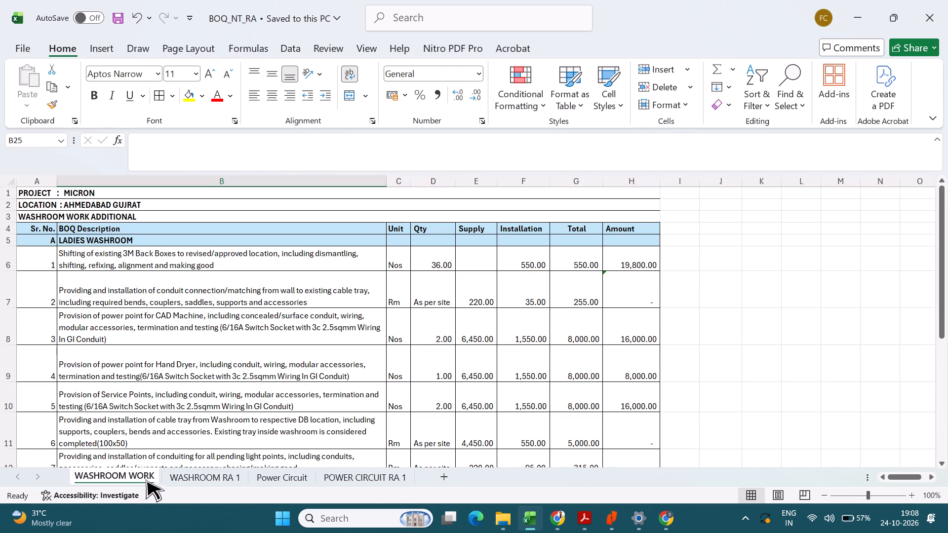
pyautogui.hotkey('alt', 'Tab')
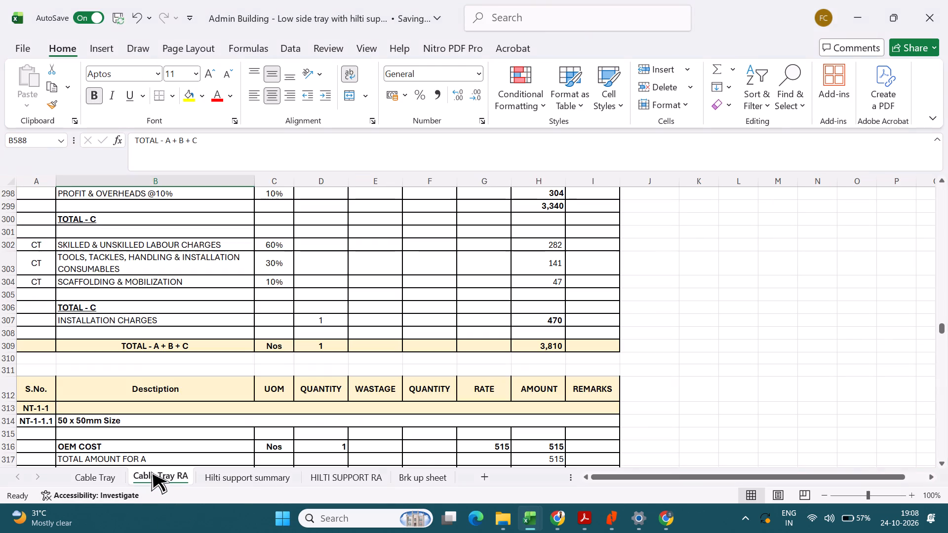
# Switch to the Quotation for micron project - Ahmedabad workbook, check its 1200 x 100mm ladder tray quantity, and close it without saving.
pyautogui.hotkey('alt', 'Tab')
pyautogui.hotkey('alt', 'Tab')
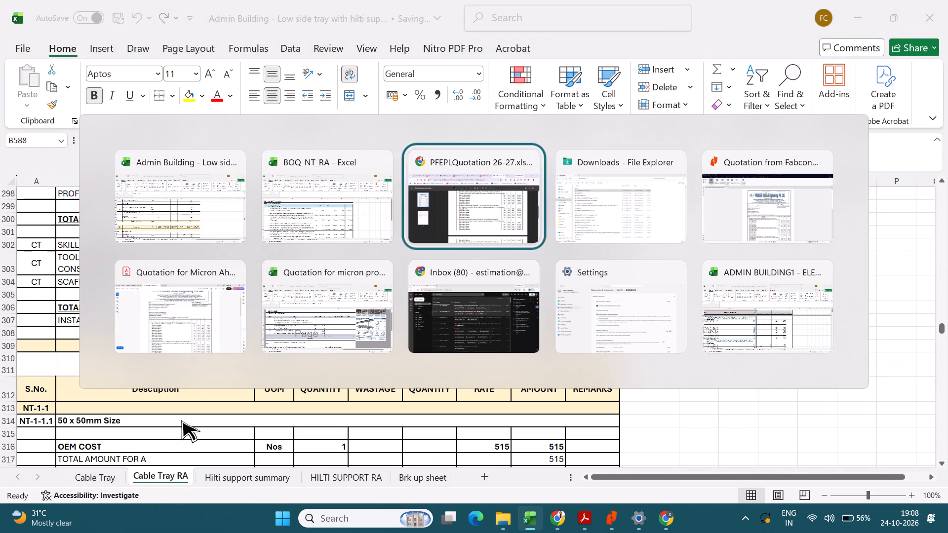
pyautogui.hotkey('alt', 'Tab')
pyautogui.hotkey('alt', 'Tab')
pyautogui.hotkey('alt', 'Tab')
pyautogui.hotkey('alt', 'Tab')
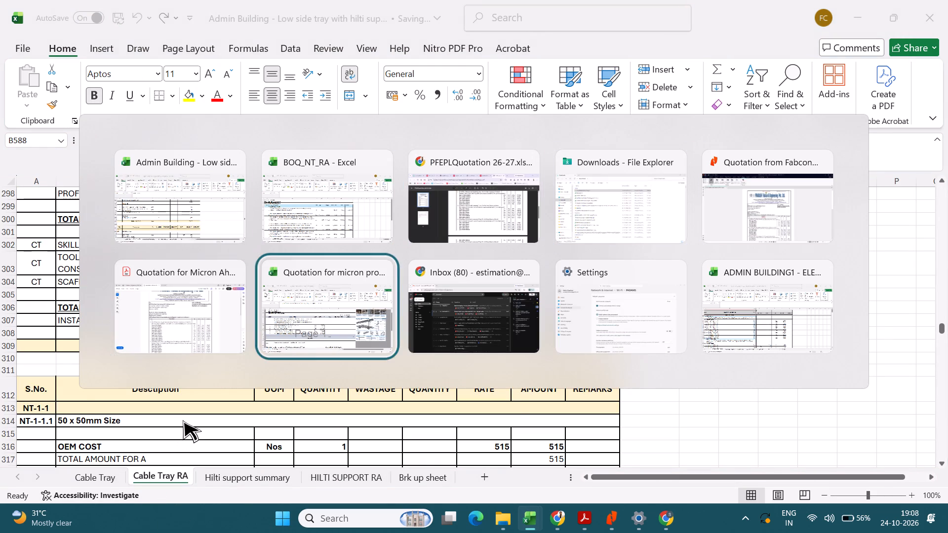
pyautogui.click(209, 344)
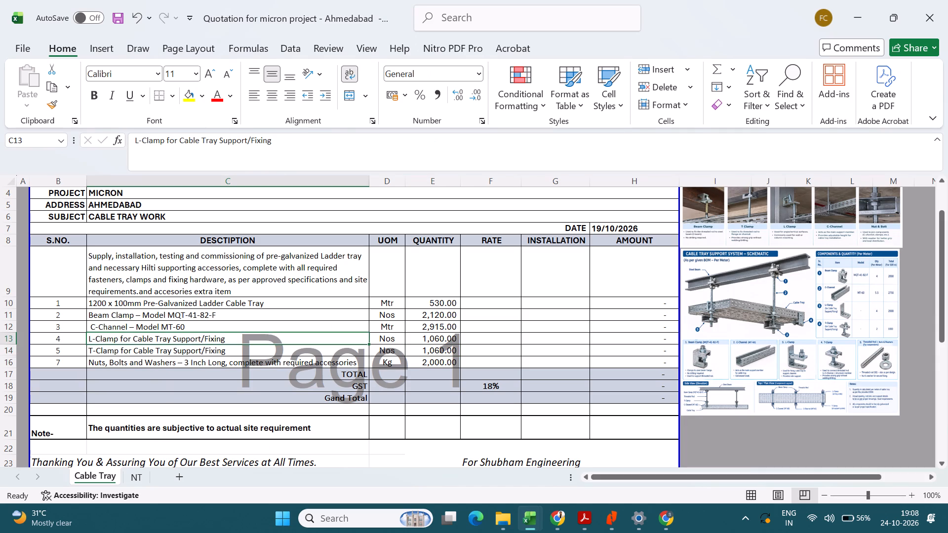
pyautogui.click(424, 299)
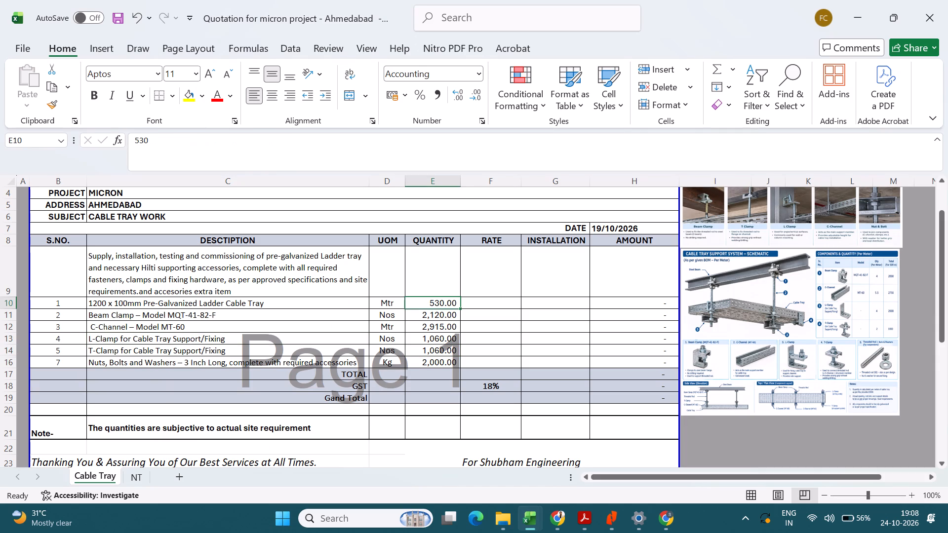
pyautogui.click(947, 0)
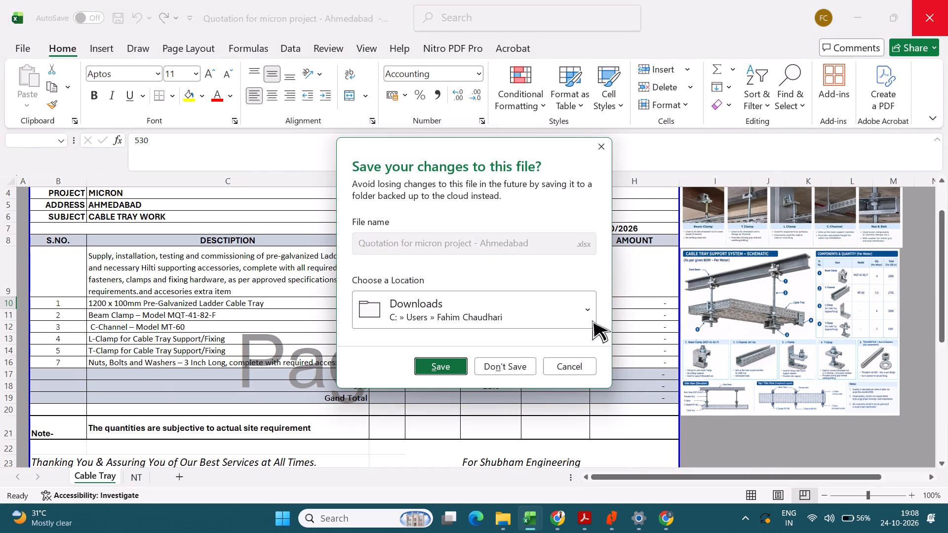
pyautogui.click(508, 365)
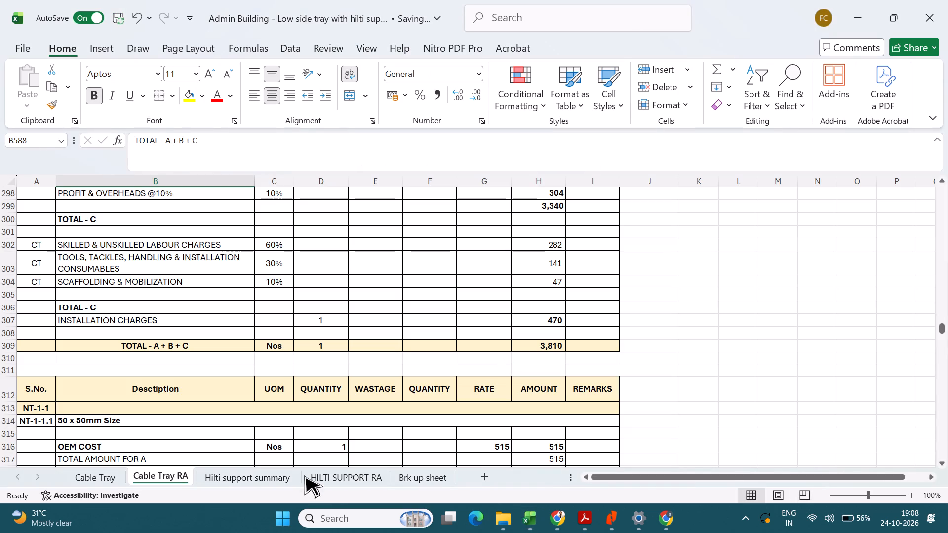
# Glance at the ADMIN BUILDING1 workbook and return to the Admin Building low side tray workbook.
pyautogui.hotkey('alt', 'Tab')
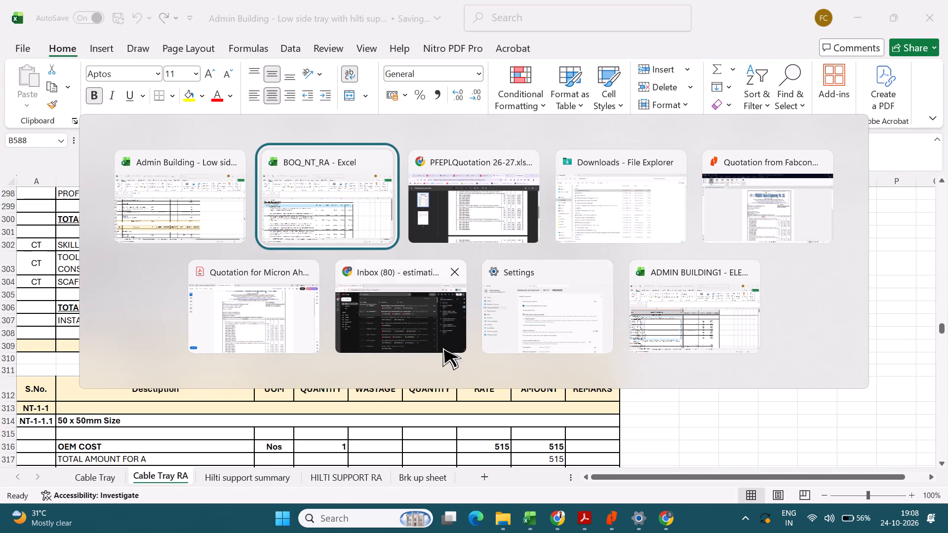
pyautogui.keyDown('alt'); pyautogui.click(699, 294); pyautogui.keyUp('alt')
pyautogui.hotkey('alt', 'Tab')
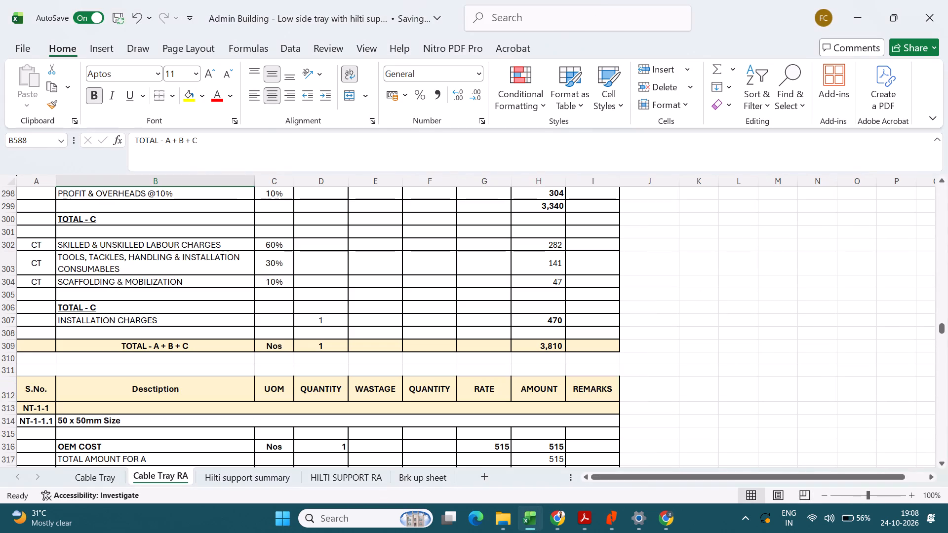
pyautogui.hotkey('alt', 'Tab')
pyautogui.hotkey('alt', 'Tab')
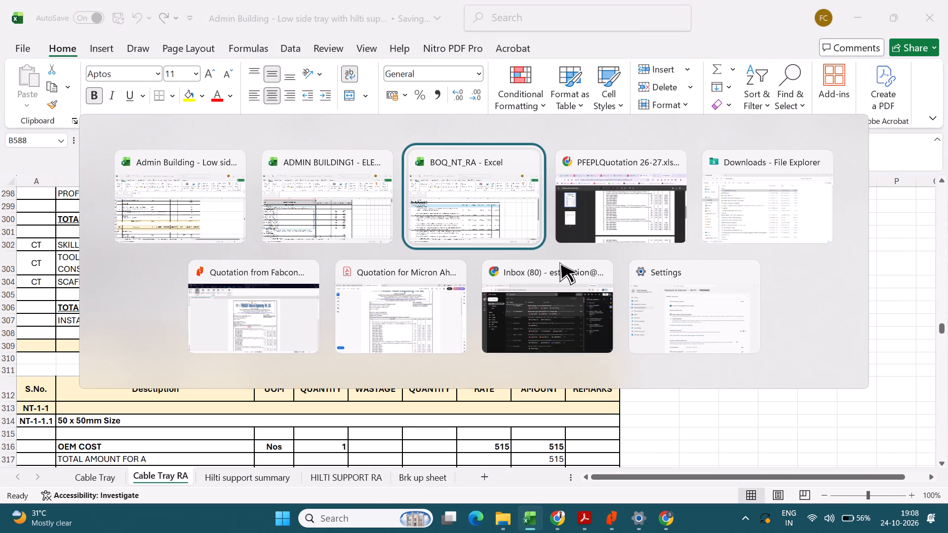
pyautogui.keyDown('alt'); pyautogui.click(200, 226); pyautogui.keyUp('alt')
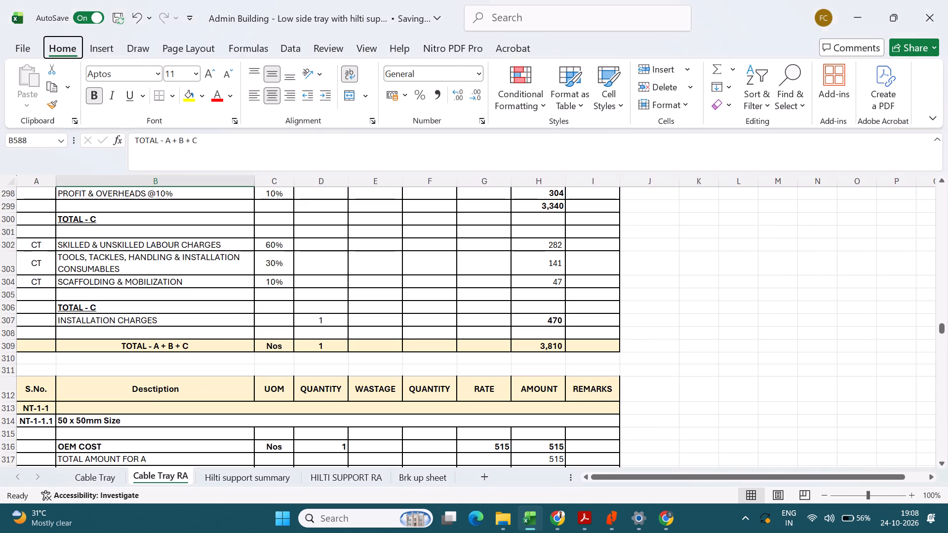
# Review the heading, ladder cable tray description, quantities, rates and amounts in the Cable Tray sheet.
pyautogui.click(110, 482)
pyautogui.scroll(3, 296, 328)
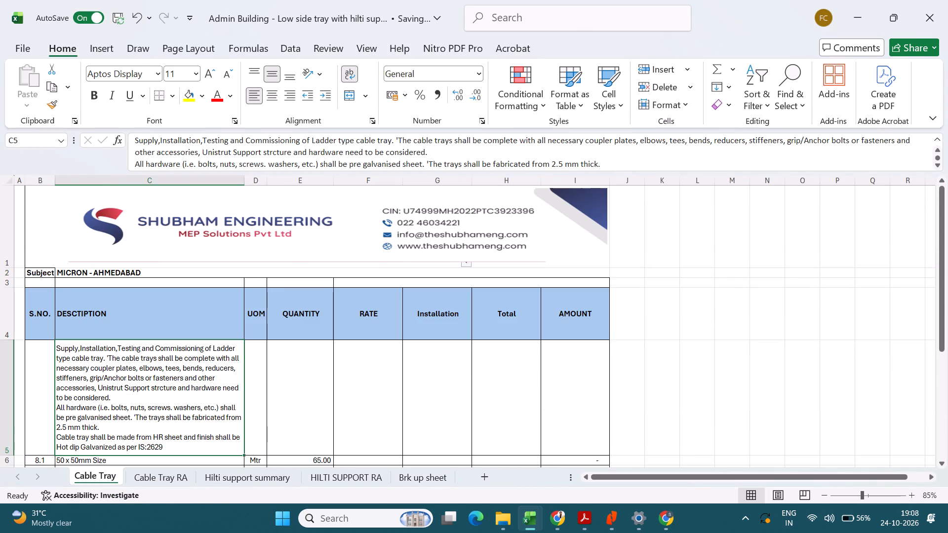
pyautogui.scroll(1, 295, 324)
pyautogui.scroll(-3, 295, 324)
pyautogui.scroll(3, 295, 324)
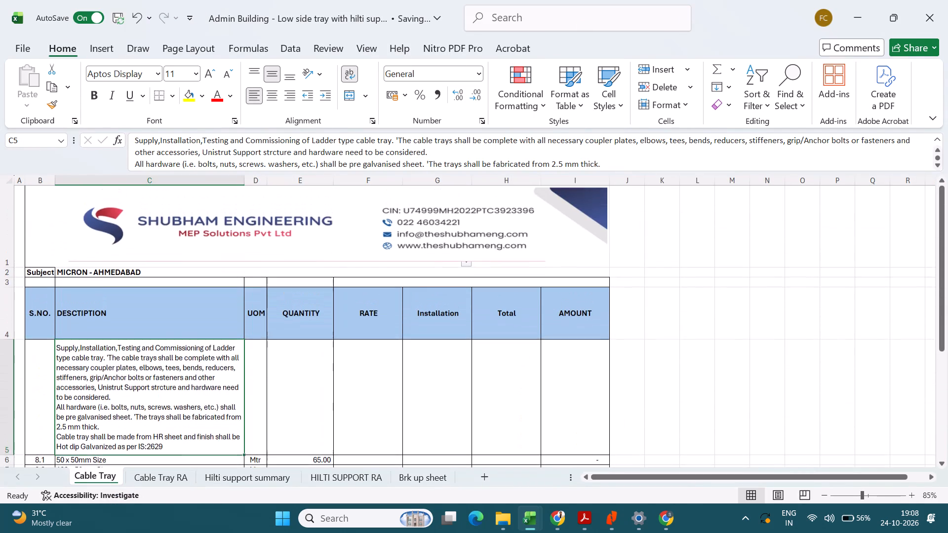
pyautogui.scroll(-1, 295, 324)
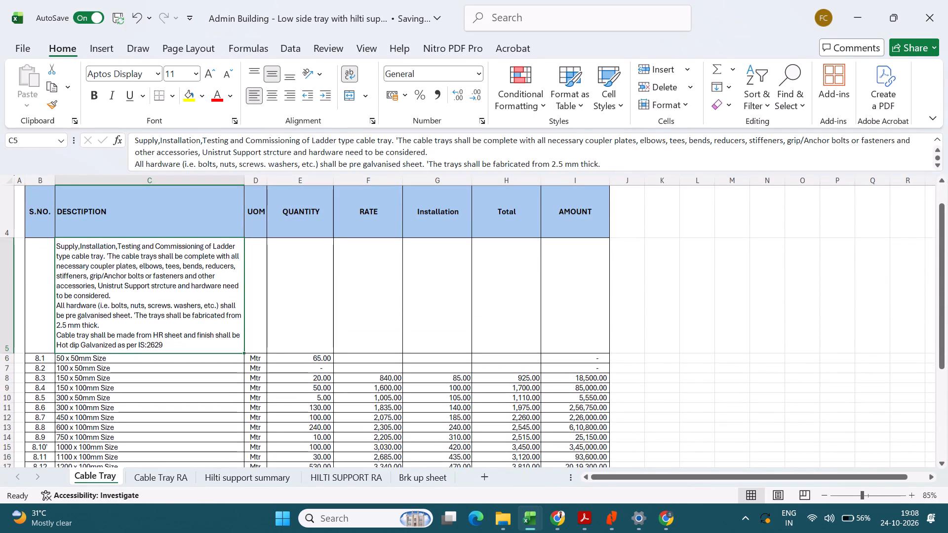
pyautogui.scroll(-1, 425, 356)
pyautogui.scroll(1, 425, 356)
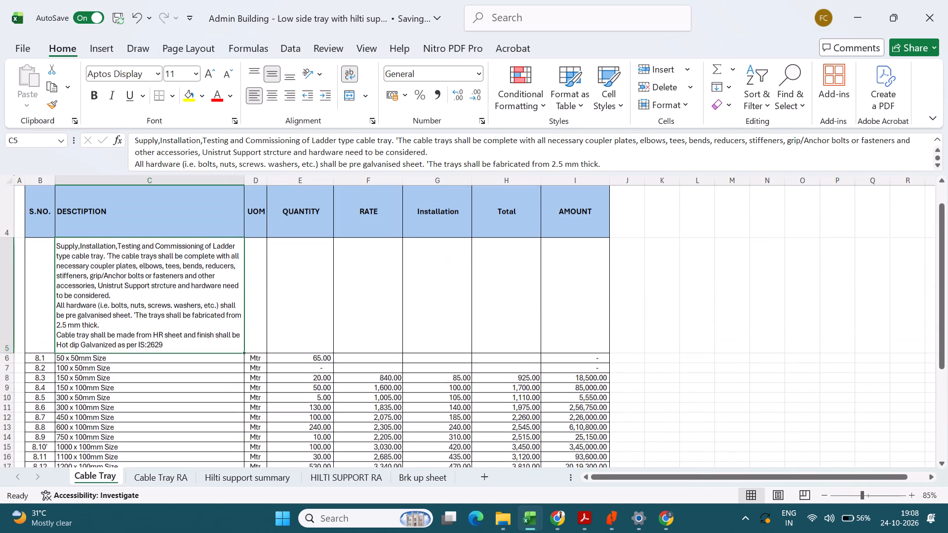
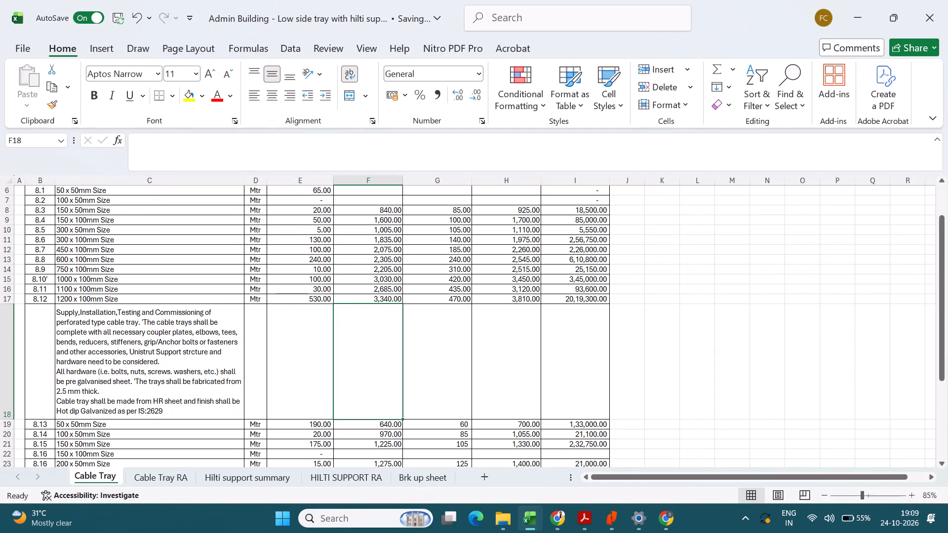
# Check the ladder tray quantities in the Cable Tray sheet against the accessories Brk up sheet, and return to Cable Tray.
pyautogui.scroll(4, 292, 290)
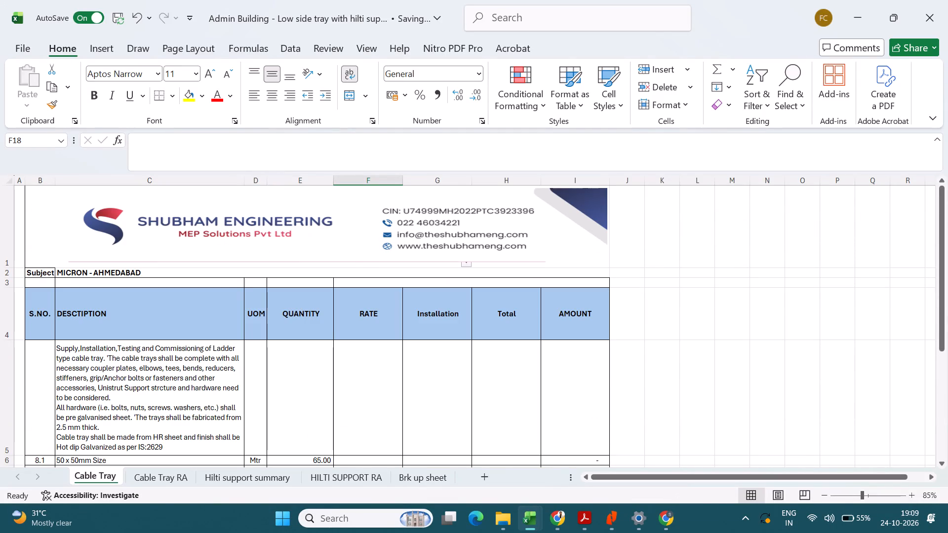
pyautogui.scroll(-2, 295, 382)
pyautogui.scroll(1, 298, 371)
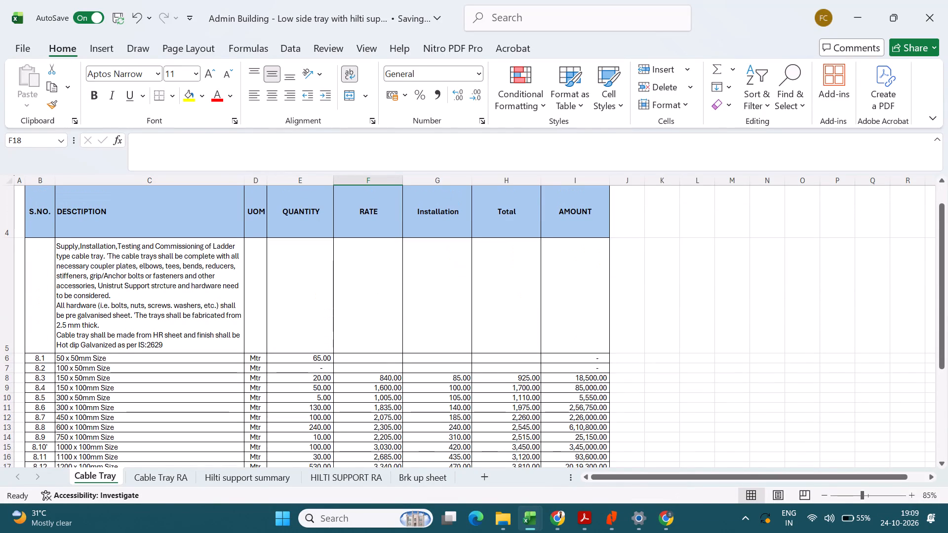
pyautogui.click(304, 361)
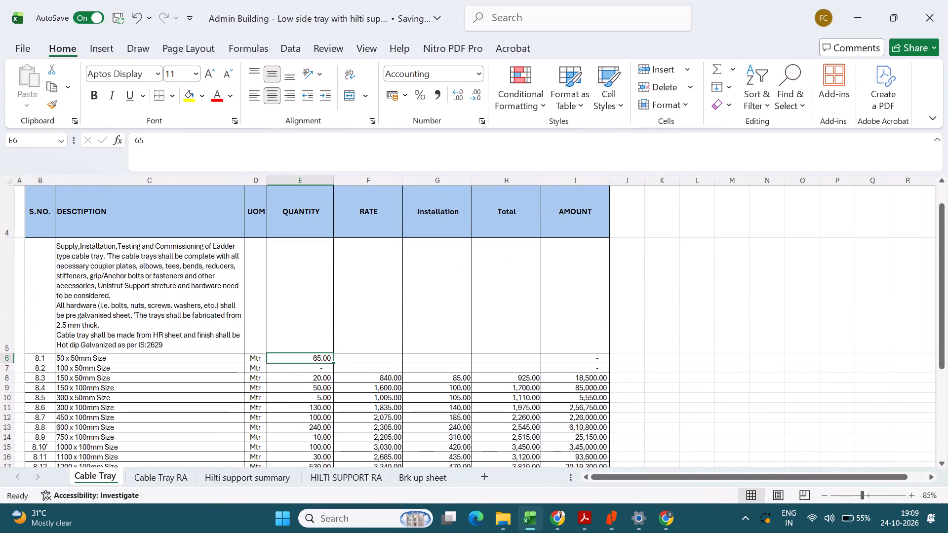
pyautogui.click(485, 480)
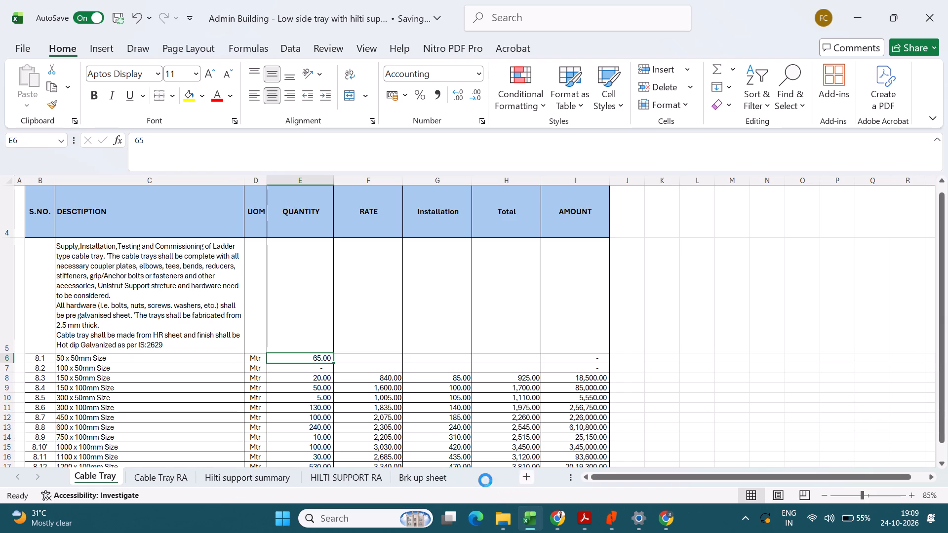
pyautogui.click(480, 476)
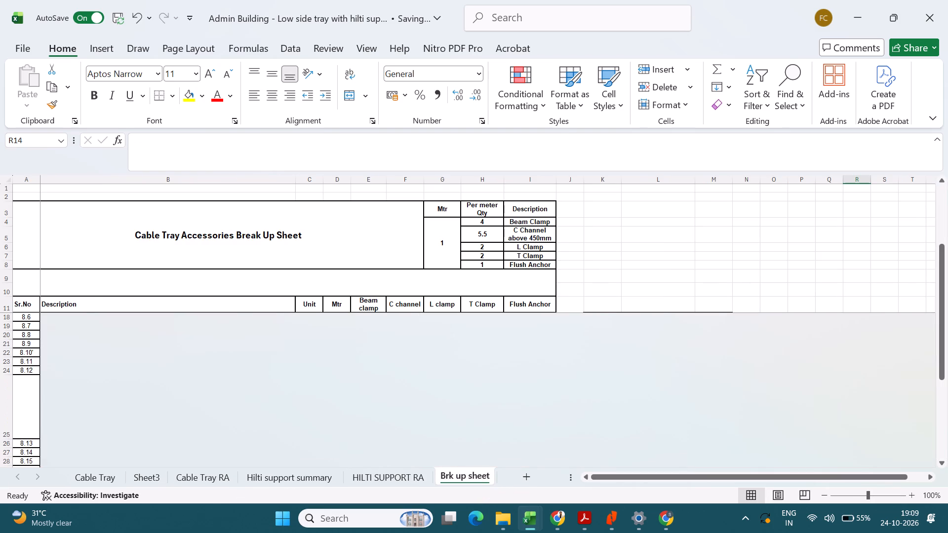
pyautogui.click(486, 327)
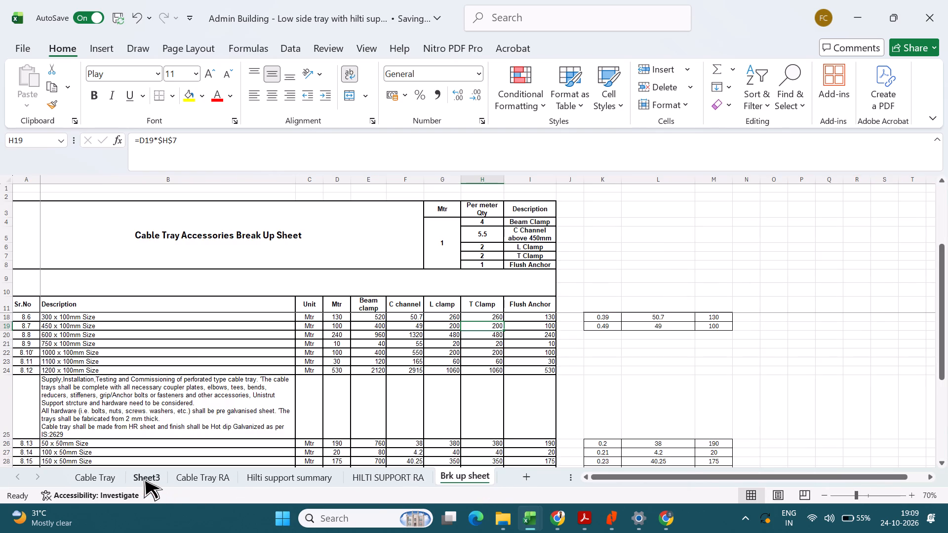
pyautogui.click(117, 473)
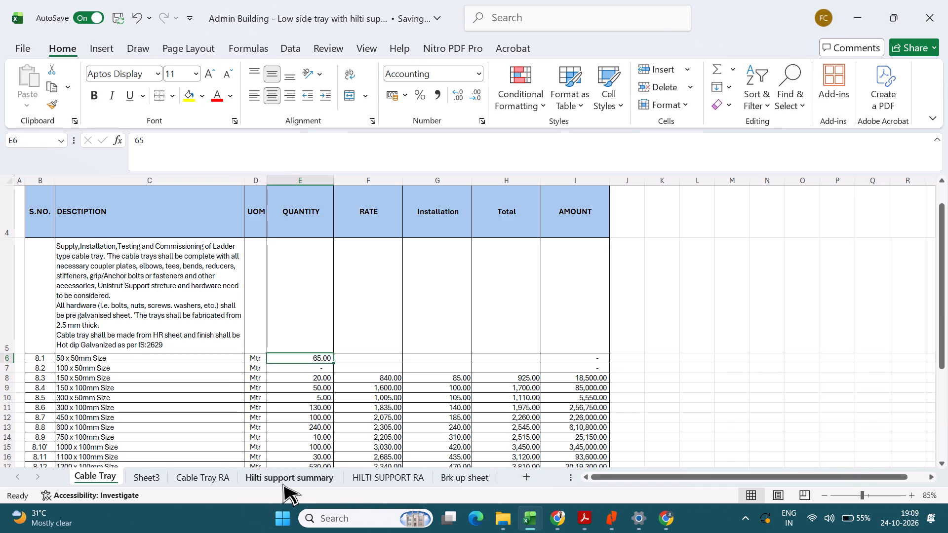
# Trace the MT-60 OC C-Channel quantity from Hilti support summary to its source in Brk up sheet, and recheck the Cable Tray quantities.
pyautogui.click(297, 484)
pyautogui.scroll(3, 383, 309)
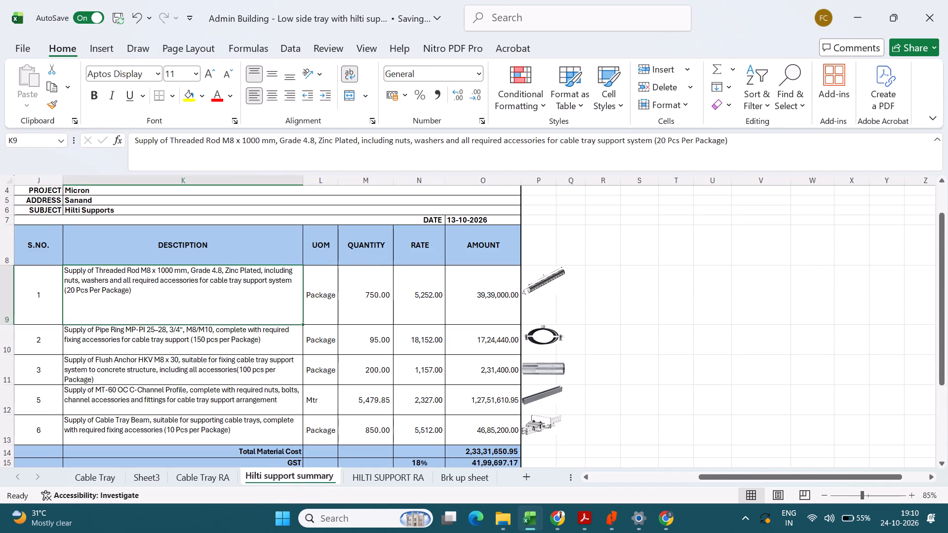
pyautogui.click(370, 404)
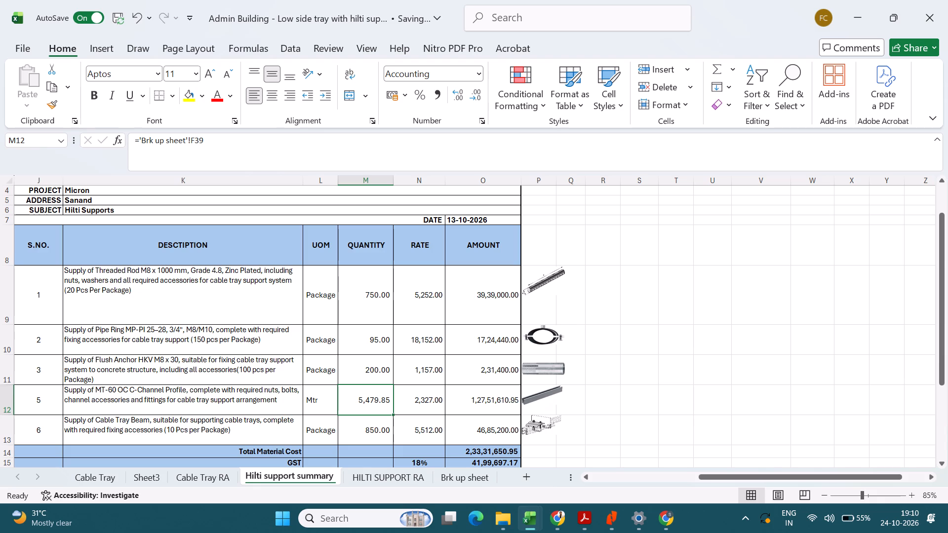
pyautogui.hotkey('ctrl', '[')
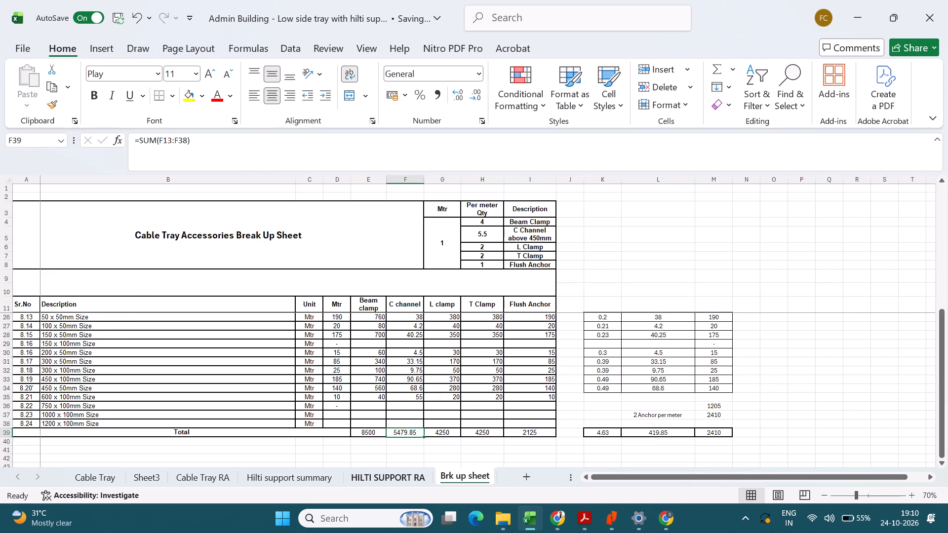
pyautogui.scroll(2, 424, 404)
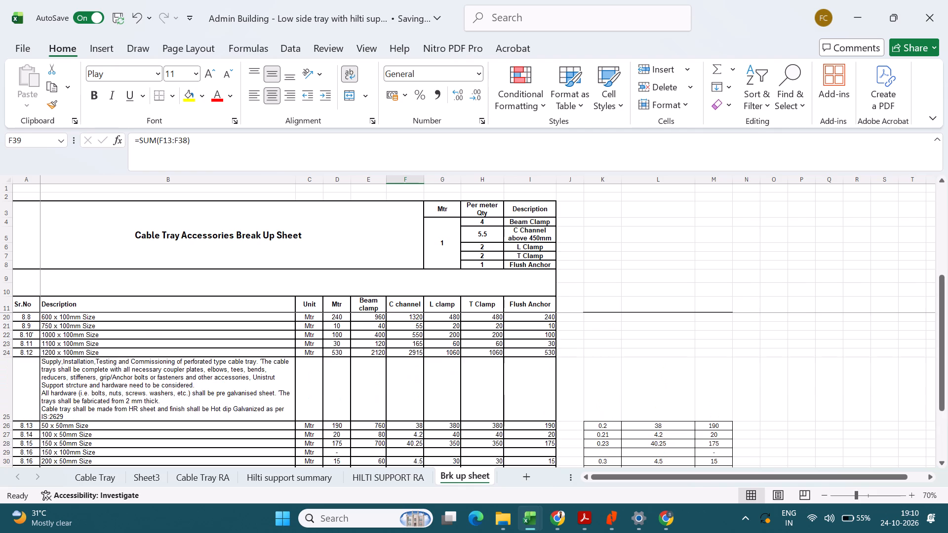
pyautogui.scroll(-2, 433, 409)
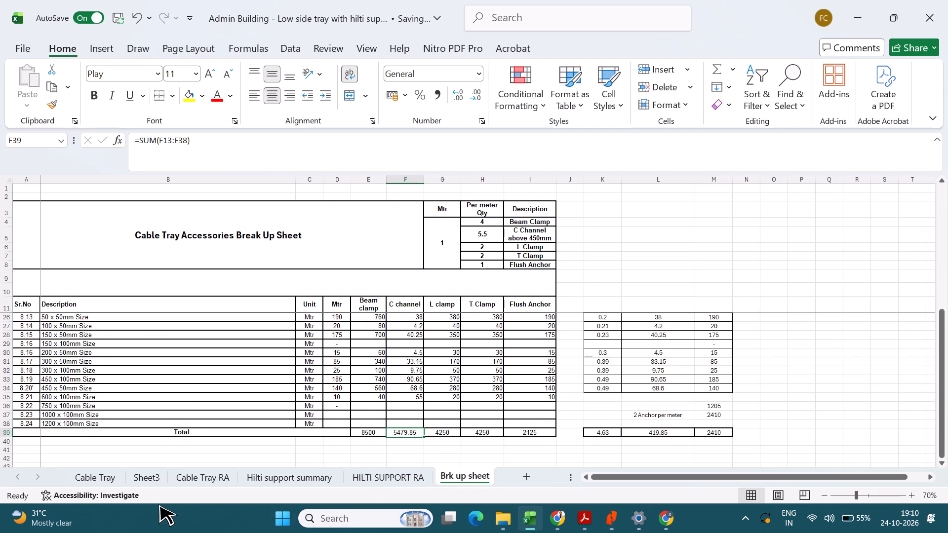
pyautogui.click(105, 474)
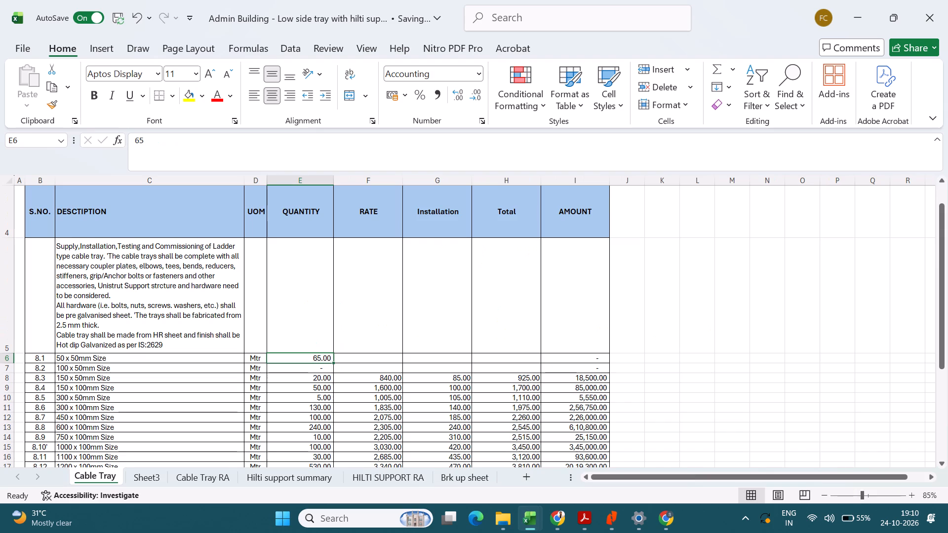
pyautogui.click(316, 377)
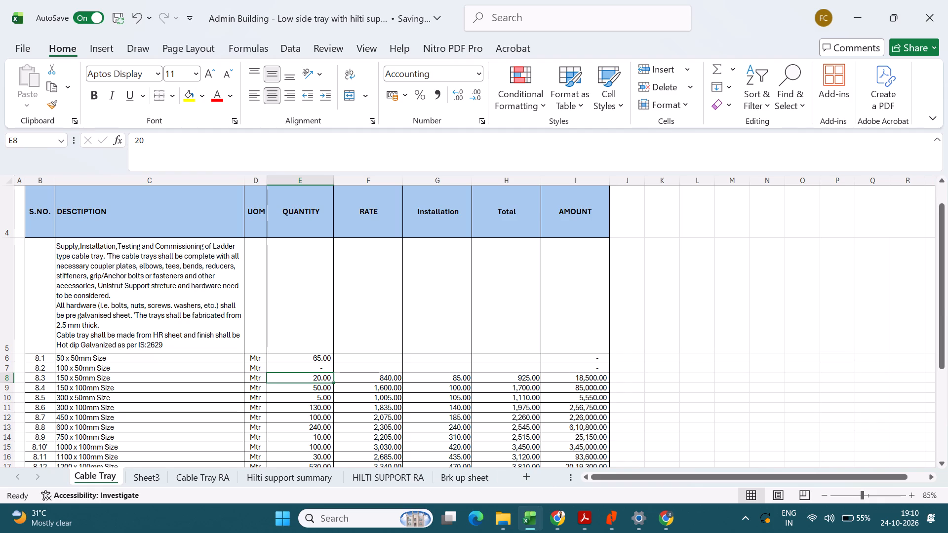
# Review the ladder and perforated tray items in the Cable Tray sheet, and switch to the ADMIN BUILDING1 workbook.
pyautogui.scroll(-1, 451, 478)
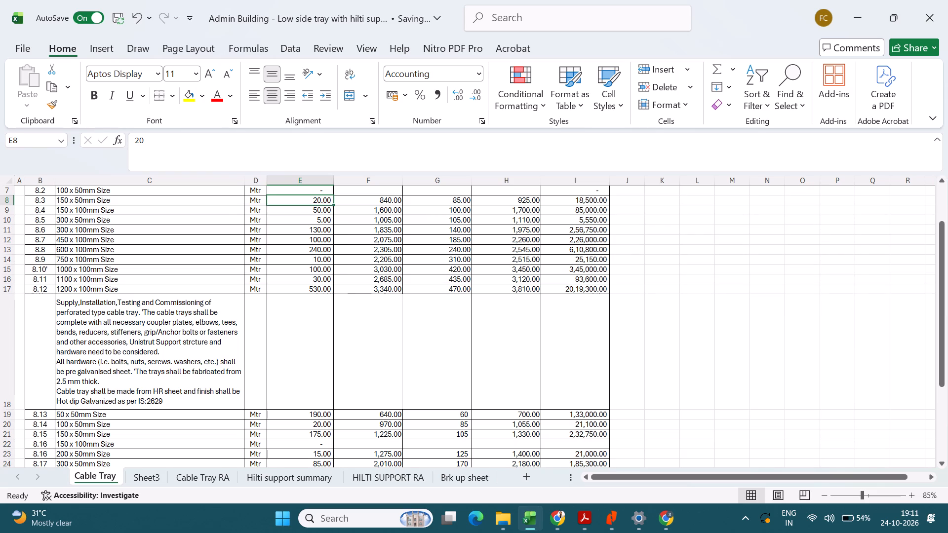
pyautogui.hotkey('alt', 'Tab')
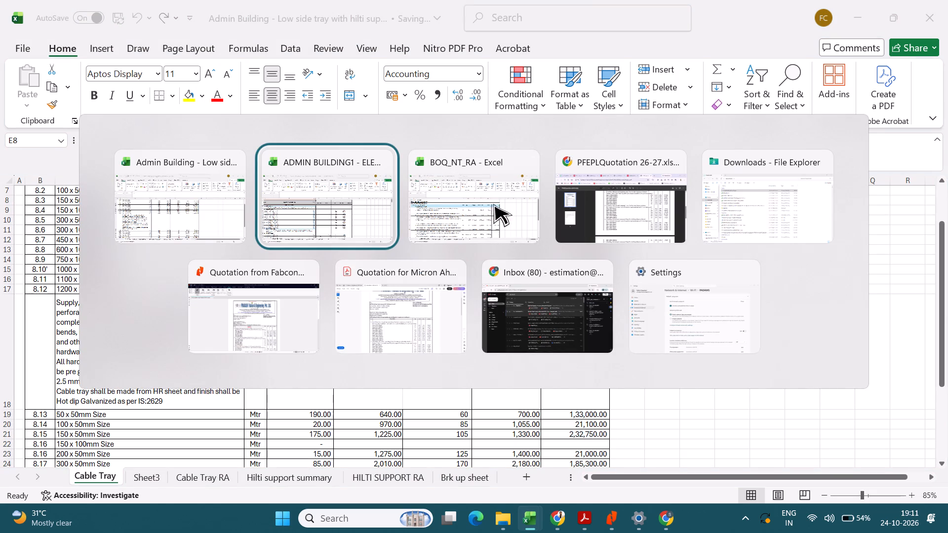
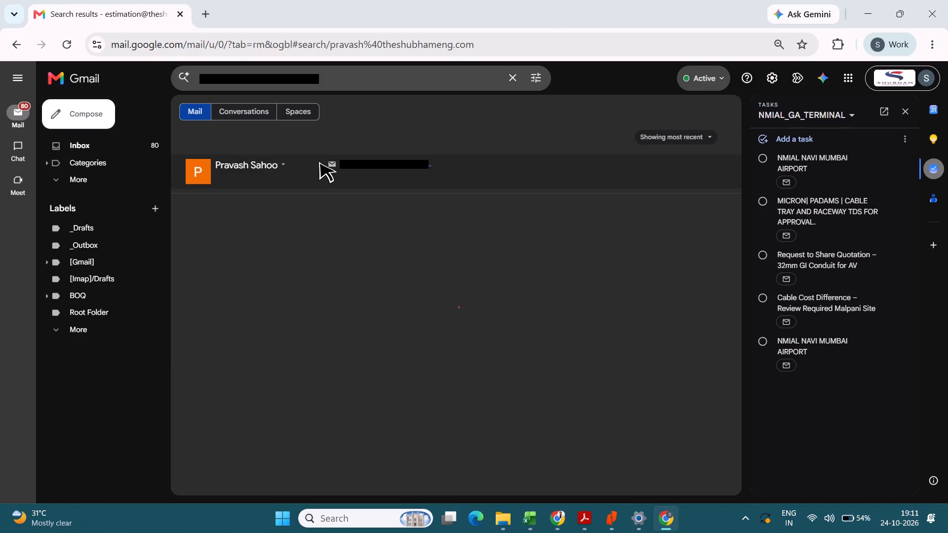
# Filter the mail search results to messages sent from the searched contact.
pyautogui.click(352, 116)
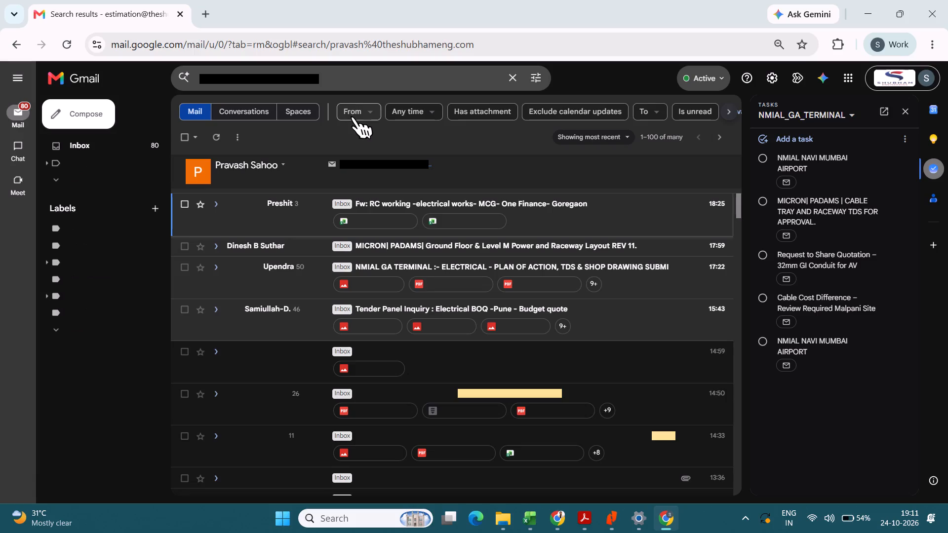
pyautogui.click(375, 205)
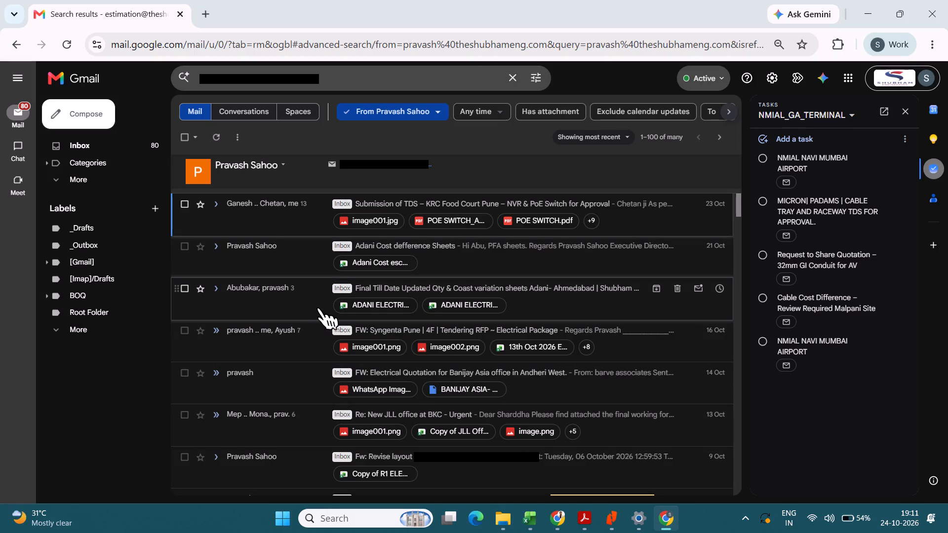
# Open the 9 Oct email "Fw: Revise layout" and download its attached R1 ELECTRICAL BOQ RA-1 Bill Torrent Pharma workbook.
pyautogui.scroll(-1, 306, 335)
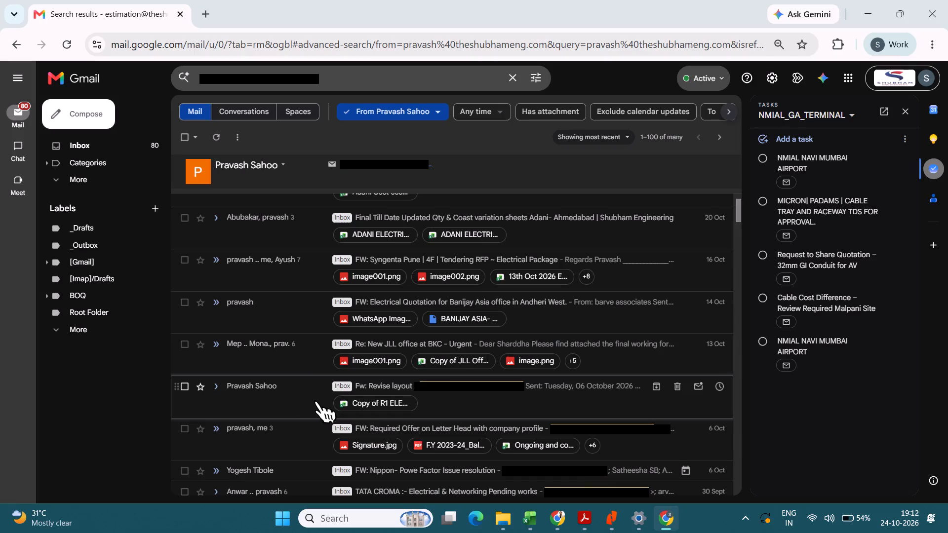
pyautogui.click(298, 395)
pyautogui.scroll(-4, 298, 380)
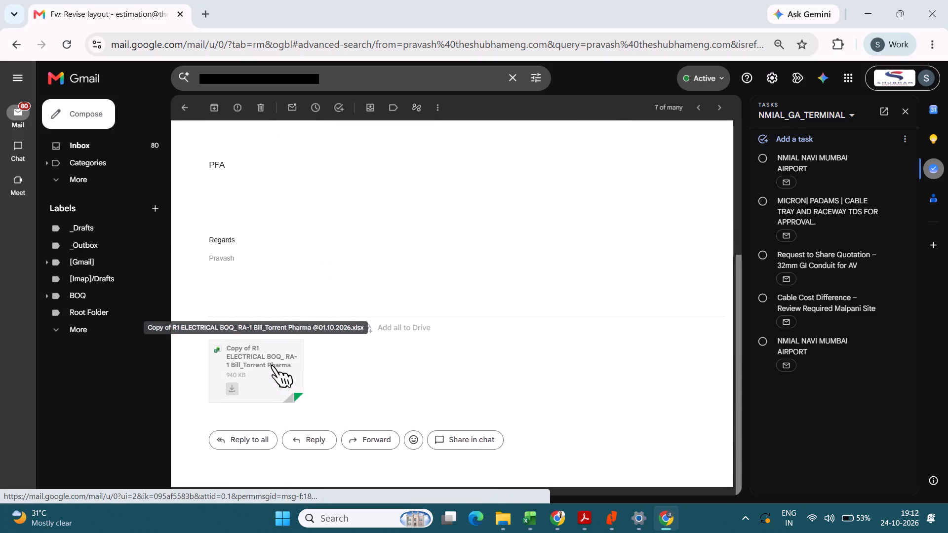
pyautogui.click(232, 388)
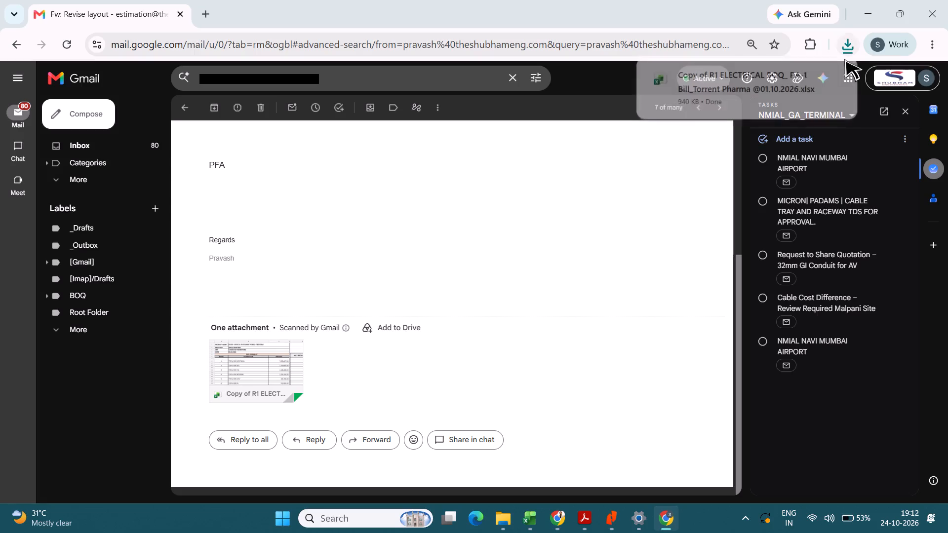
pyautogui.click(810, 81)
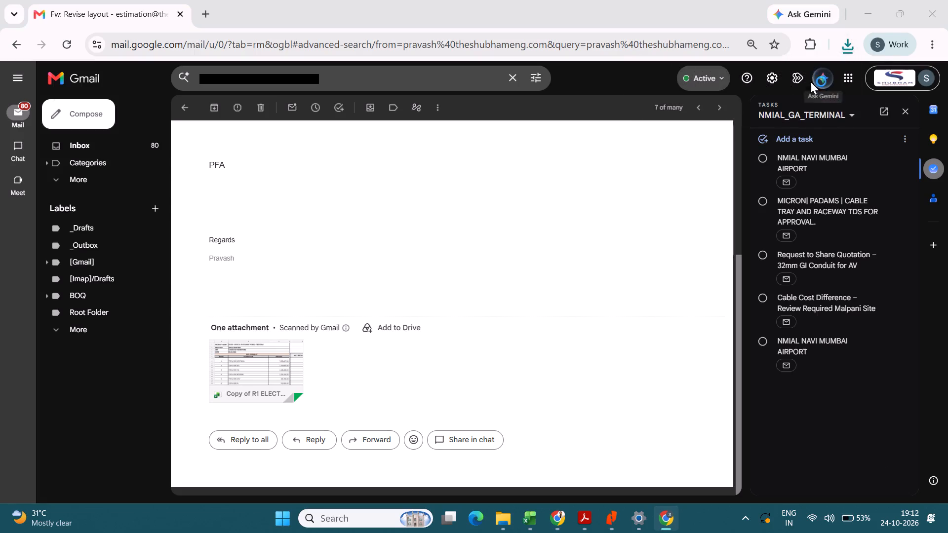
pyautogui.doubleClick(197, 118)
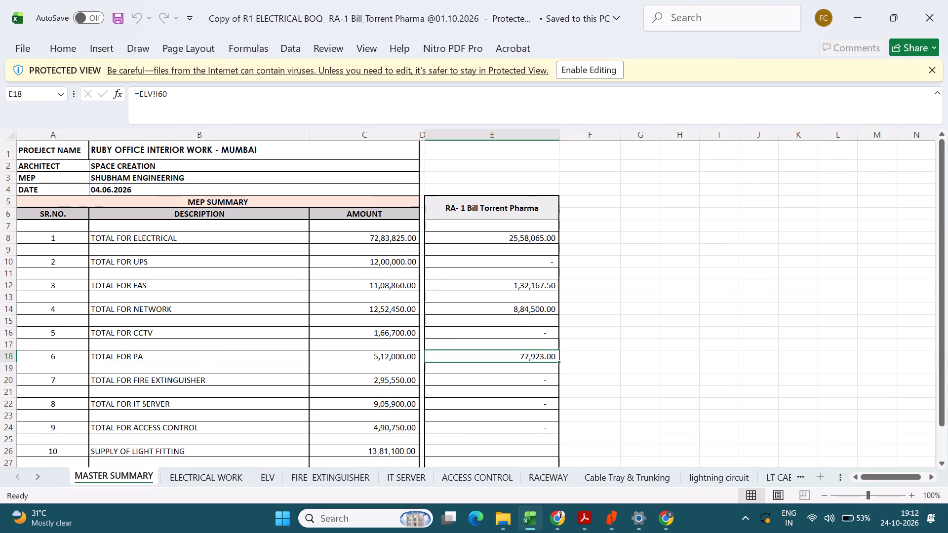
# Check the MASTER SUMMARY totals in the Torrent Pharma RA-1 bill workbook, open the ELECTRICAL WORK sheet and enable editing.
pyautogui.scroll(-3, 283, 399)
pyautogui.scroll(1, 279, 402)
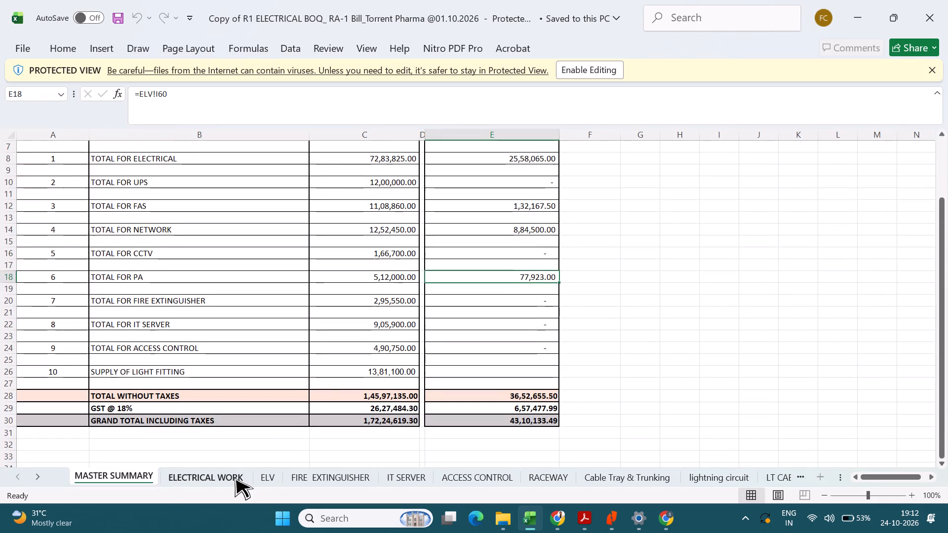
pyautogui.click(235, 478)
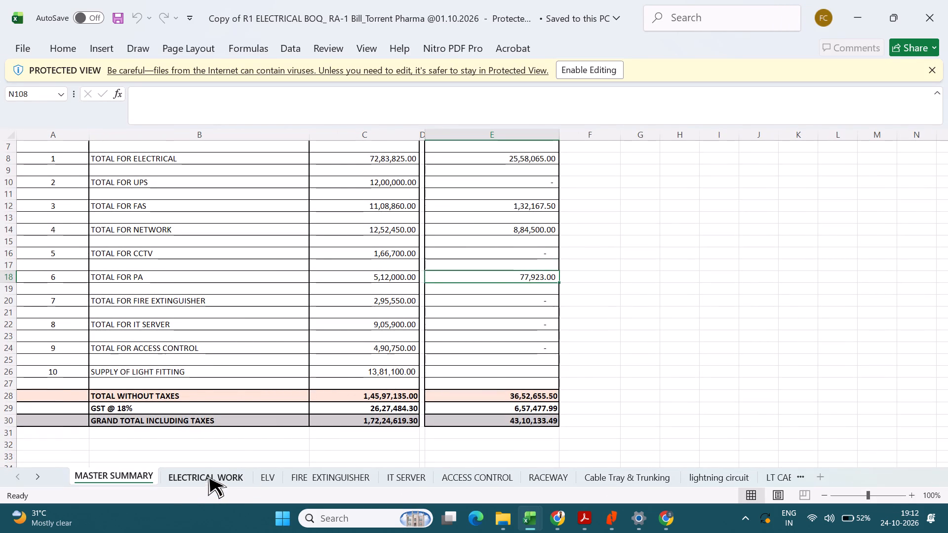
pyautogui.click(580, 75)
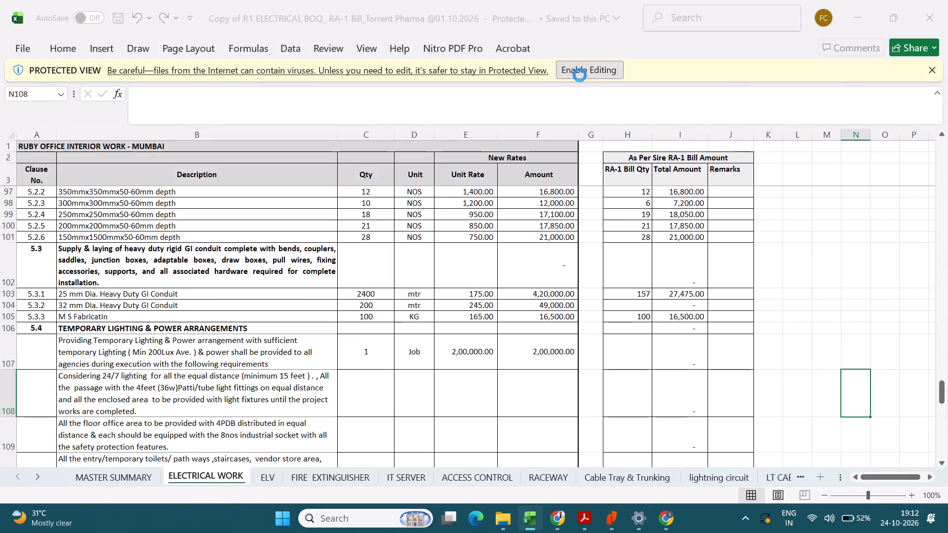
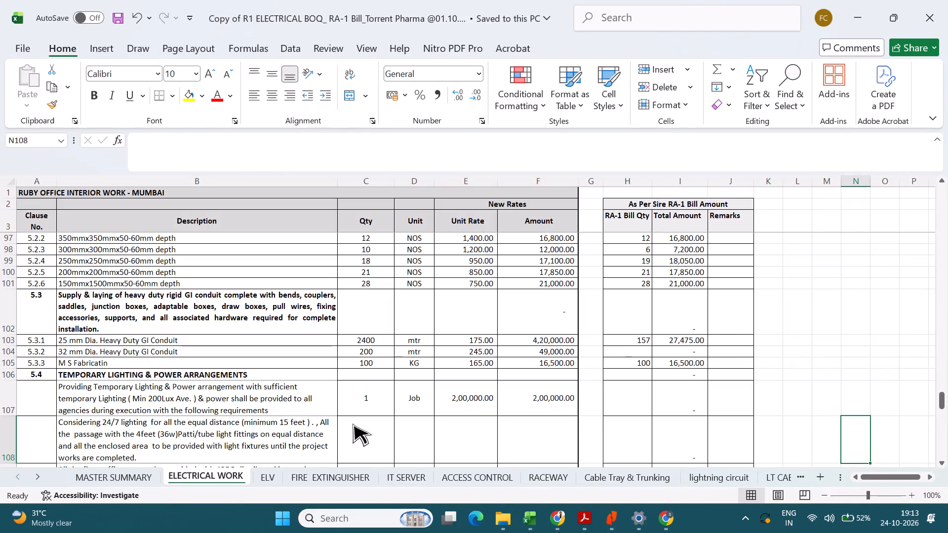
# Trace the RA-1 bill quantity of the 400mmx400mm junction box (clause 5.2.1) to its source cell in the RACEWAY sheet.
pyautogui.scroll(3, 273, 396)
pyautogui.scroll(-1, 365, 398)
pyautogui.click(412, 357)
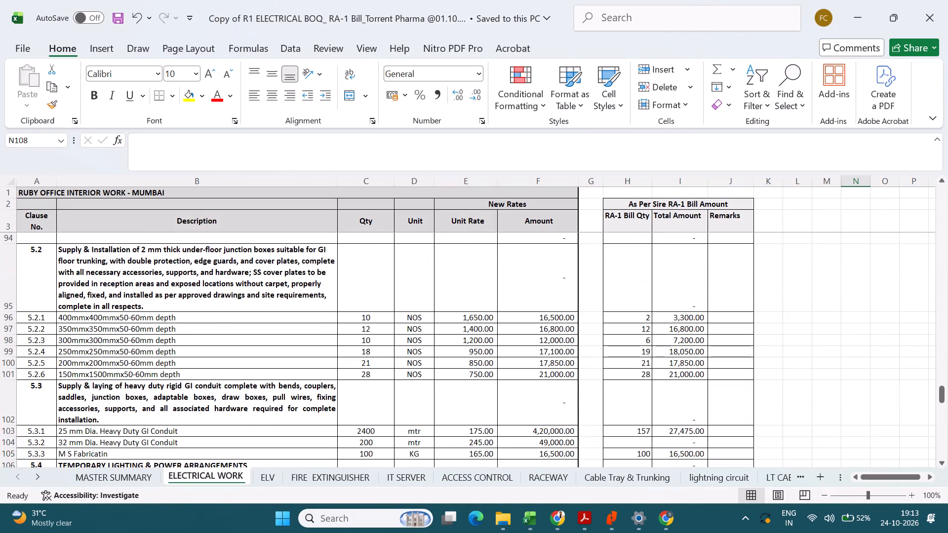
pyautogui.scroll(1, 412, 357)
pyautogui.scroll(-2, 409, 363)
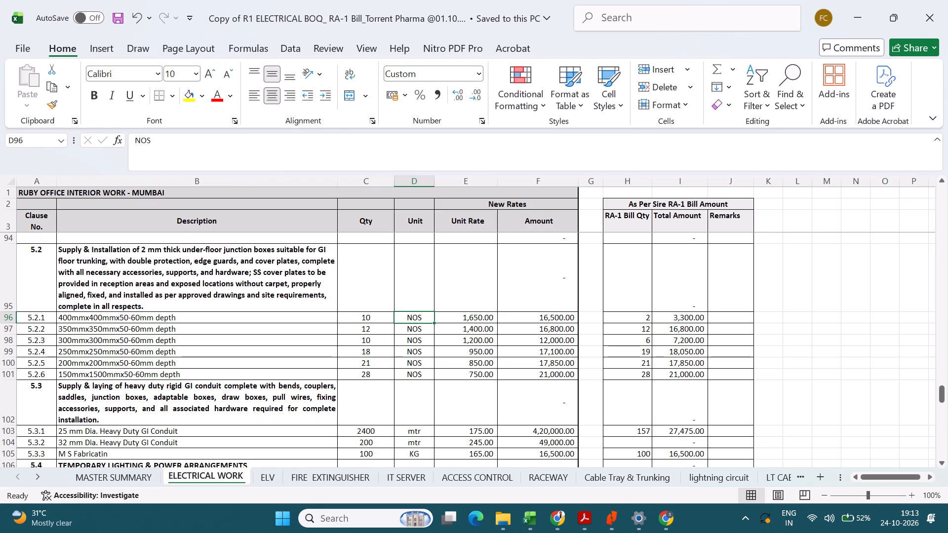
pyautogui.click(627, 320)
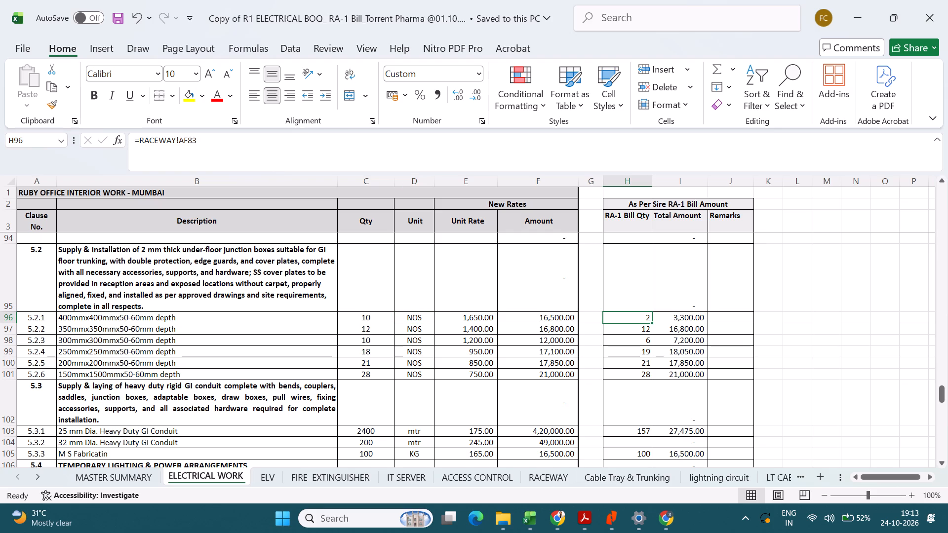
pyautogui.hotkey('ctrl', '[')
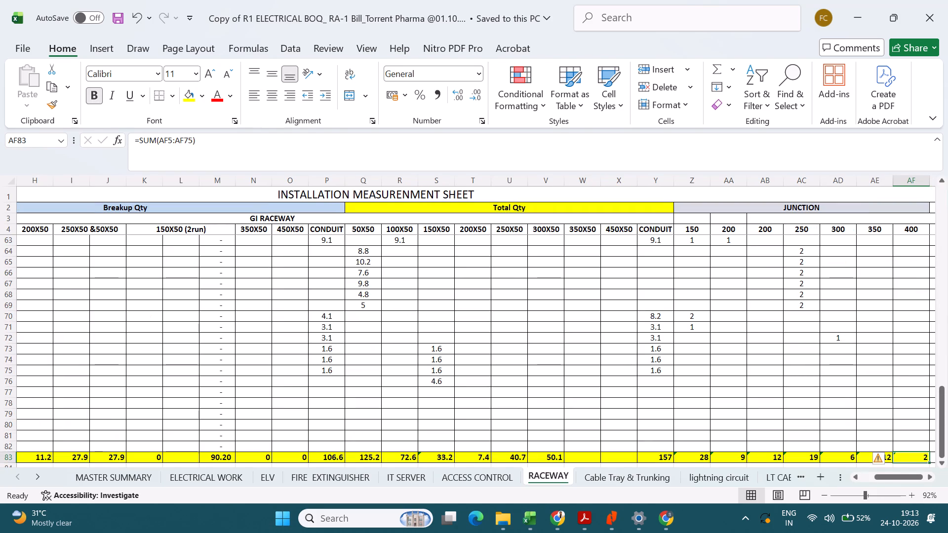
# Examine the RACEWAY installation measurement sheet, including its breakup quantity, total quantity and junction columns and the totals row.
pyautogui.scroll(-1, 464, 419)
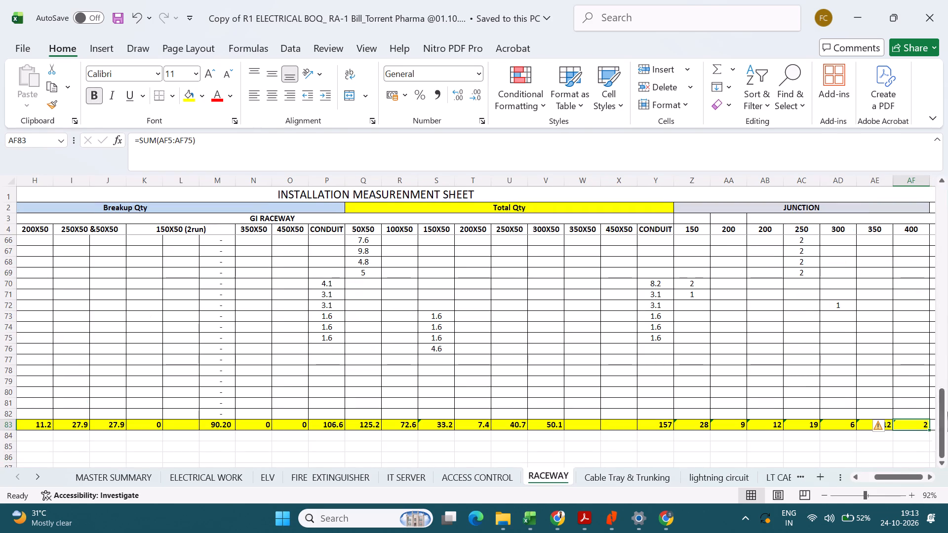
pyautogui.scroll(1, 922, 406)
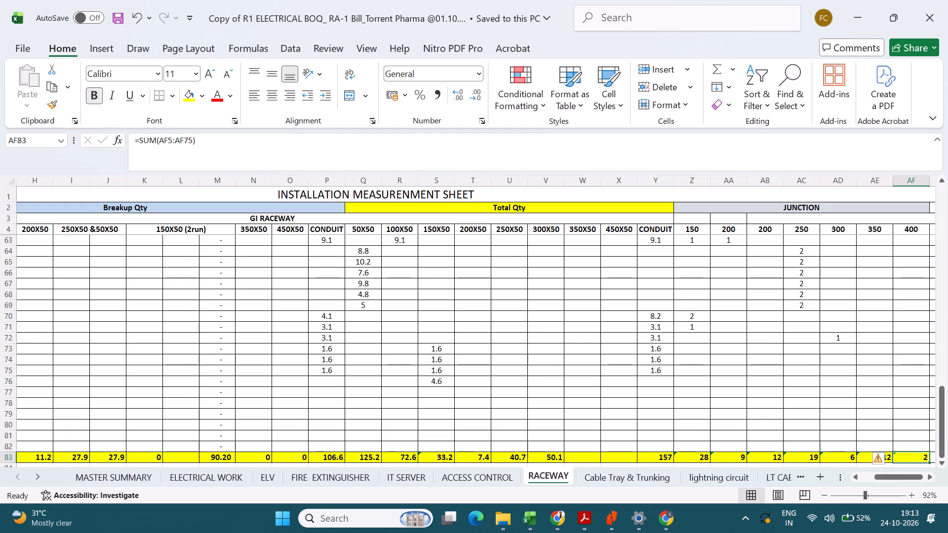
pyautogui.scroll(-2, 892, 387)
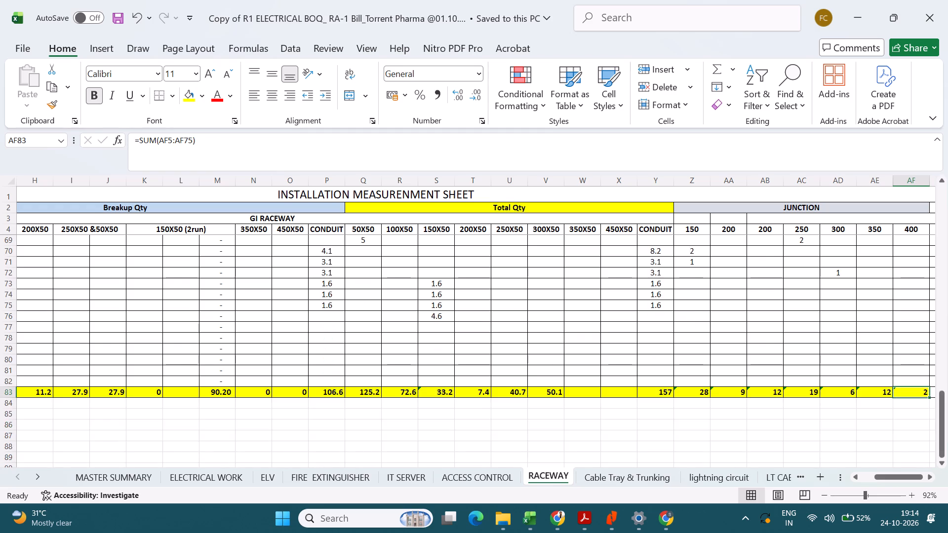
pyautogui.scroll(20, 892, 386)
pyautogui.scroll(3, 892, 386)
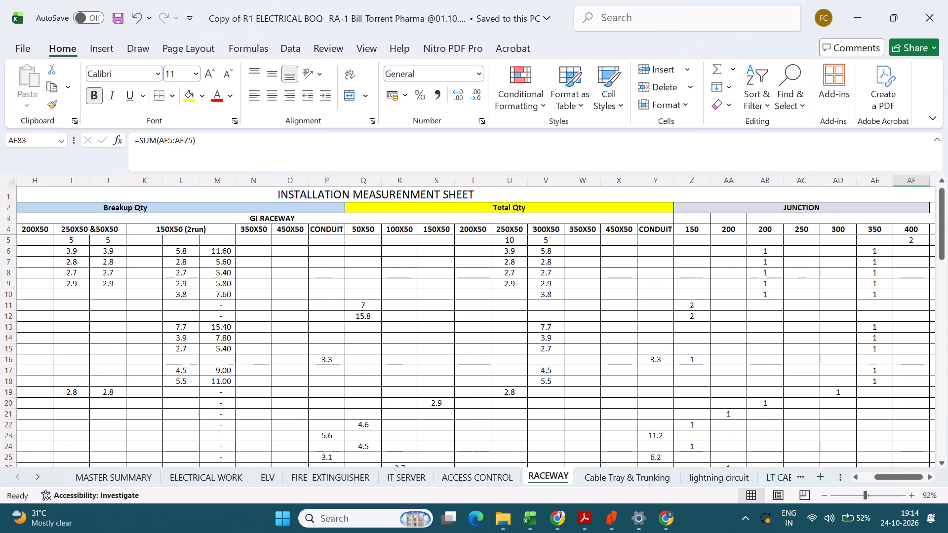
pyautogui.scroll(4, 892, 381)
pyautogui.moveTo(34, 375); pyautogui.dragTo(0, 418, button='middle')
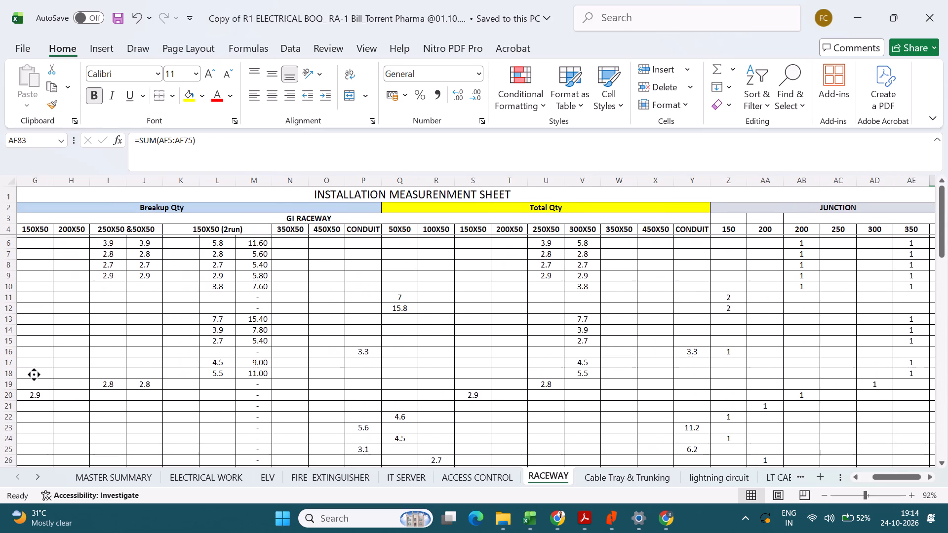
pyautogui.moveTo(0, 418); pyautogui.dragTo(172, 374, button='middle')
pyautogui.moveTo(308, 347); pyautogui.dragTo(65, 366, button='middle')
pyautogui.scroll(2, 85, 347)
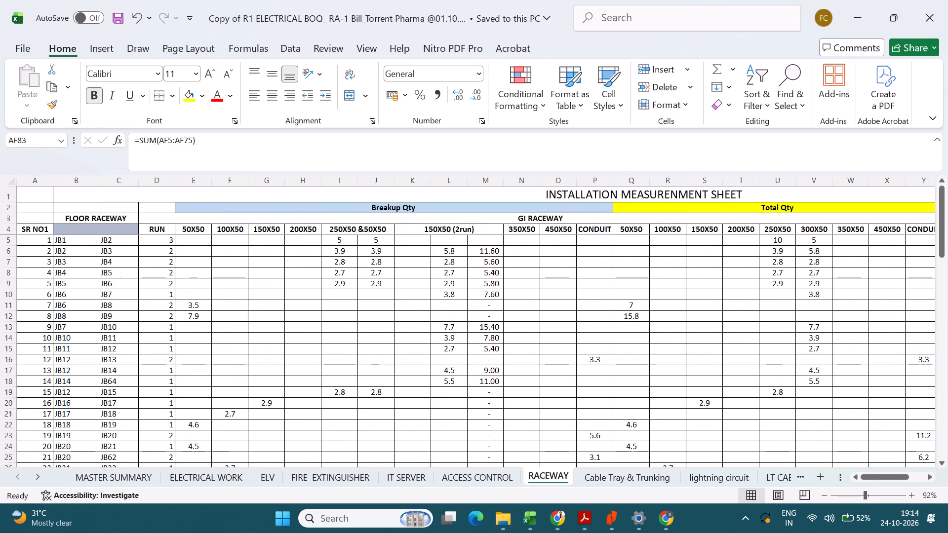
pyautogui.moveTo(626, 322); pyautogui.dragTo(758, 326, button='middle')
pyautogui.moveTo(768, 329); pyautogui.dragTo(787, 327, button='middle')
pyautogui.moveTo(763, 331); pyautogui.dragTo(864, 290, button='middle')
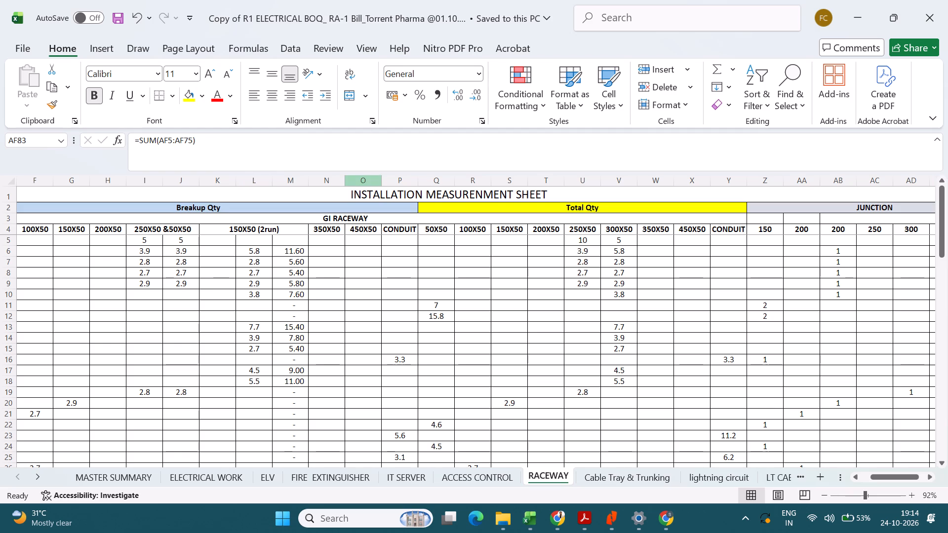
pyautogui.moveTo(298, 306); pyautogui.dragTo(151, 226, button='middle')
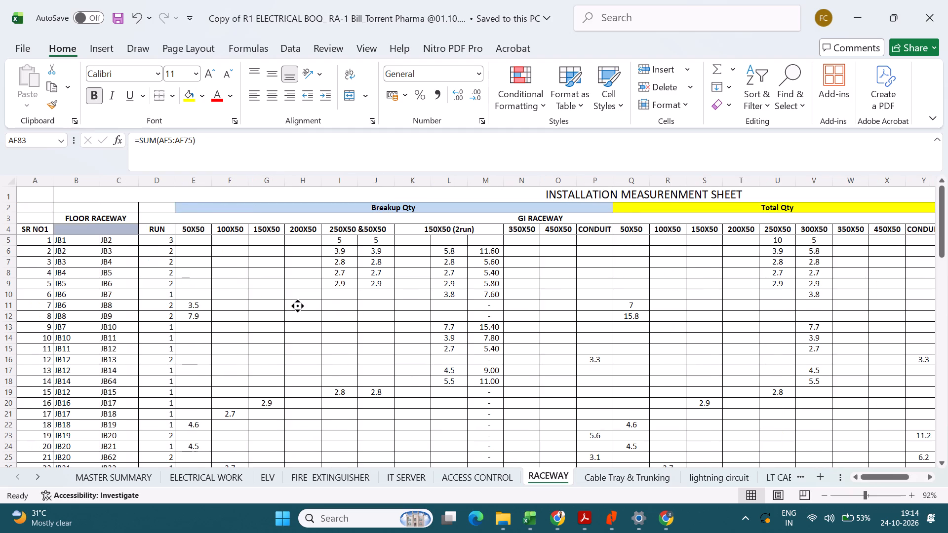
pyautogui.moveTo(151, 226); pyautogui.dragTo(136, 235, button='middle')
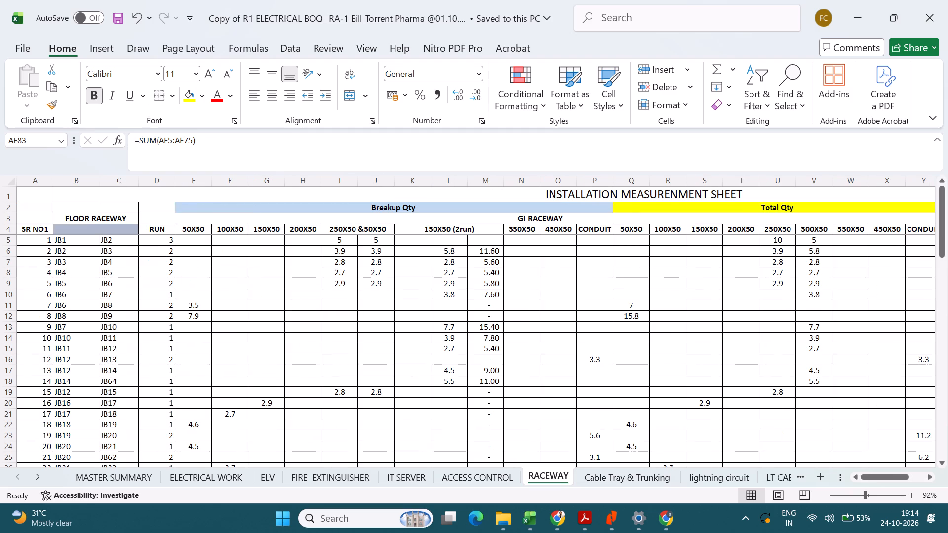
# Replace the FLOOR RACEWAY heading in cell B3 with "Cable Tray".
pyautogui.doubleClick(120, 219)
pyautogui.moveTo(131, 219); pyautogui.dragTo(63, 215)
pyautogui.write('CAble Tray')
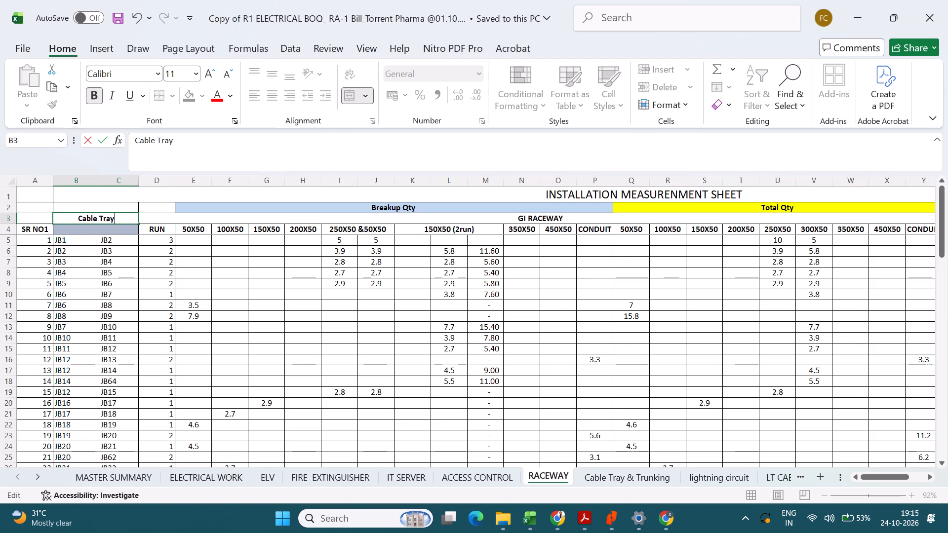
pyautogui.click(127, 301)
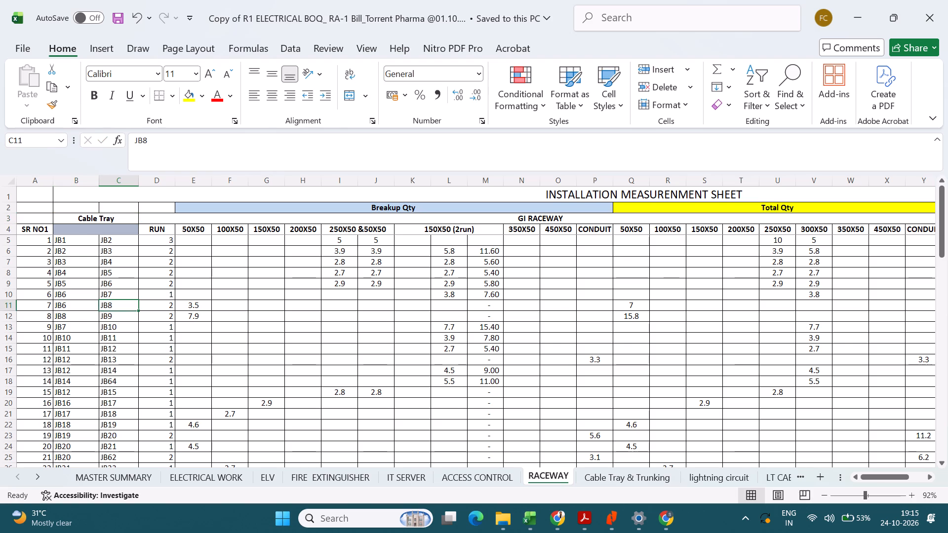
# Delete rows 42 to 82 (serial numbers 38 to 78) above the yellow totals row of the measurement sheet.
pyautogui.scroll(1, 149, 284)
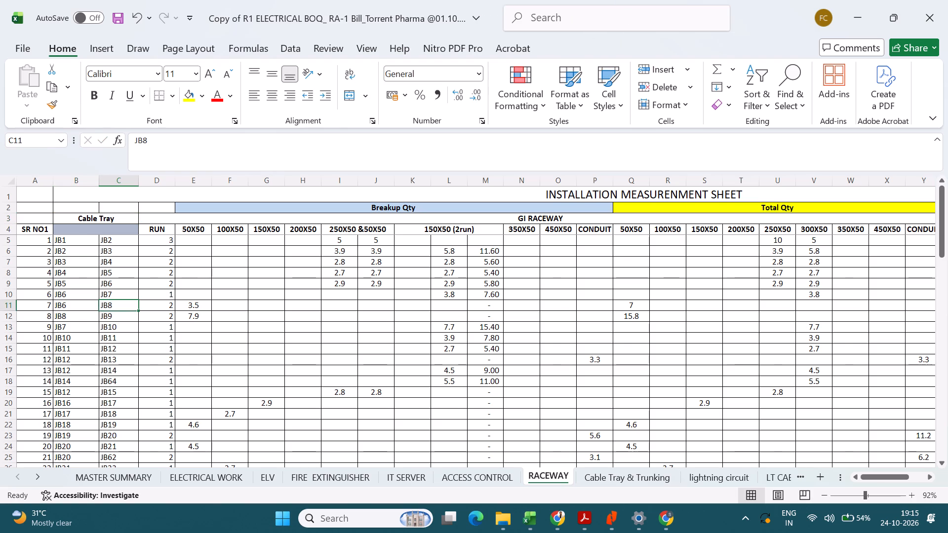
pyautogui.keyDown('ctrl'); pyautogui.scroll(-1, 408, 258); pyautogui.keyUp('ctrl')
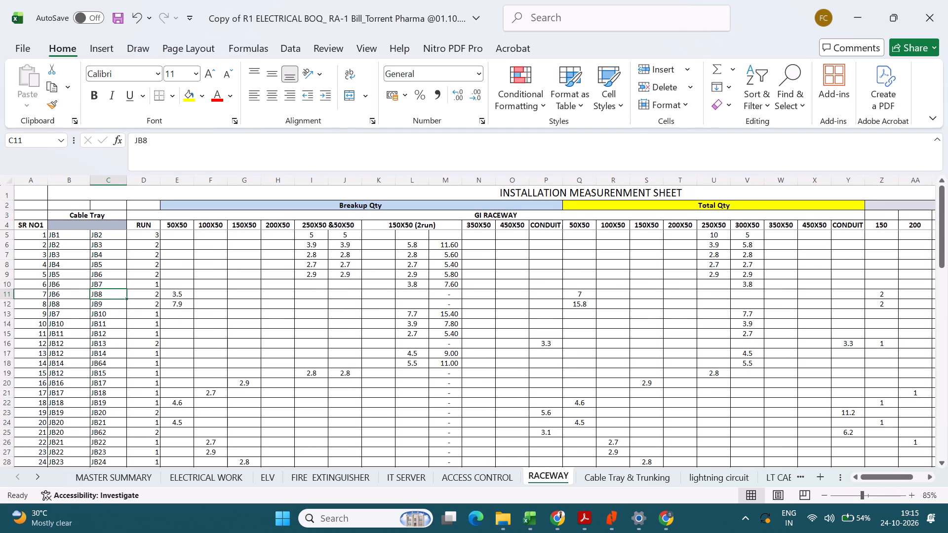
pyautogui.scroll(-2, 516, 352)
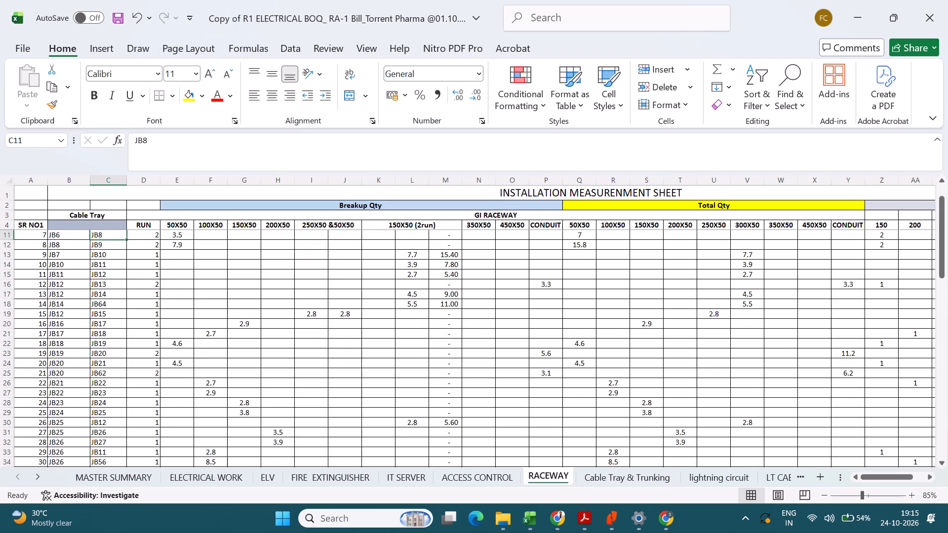
pyautogui.scroll(-17, 516, 352)
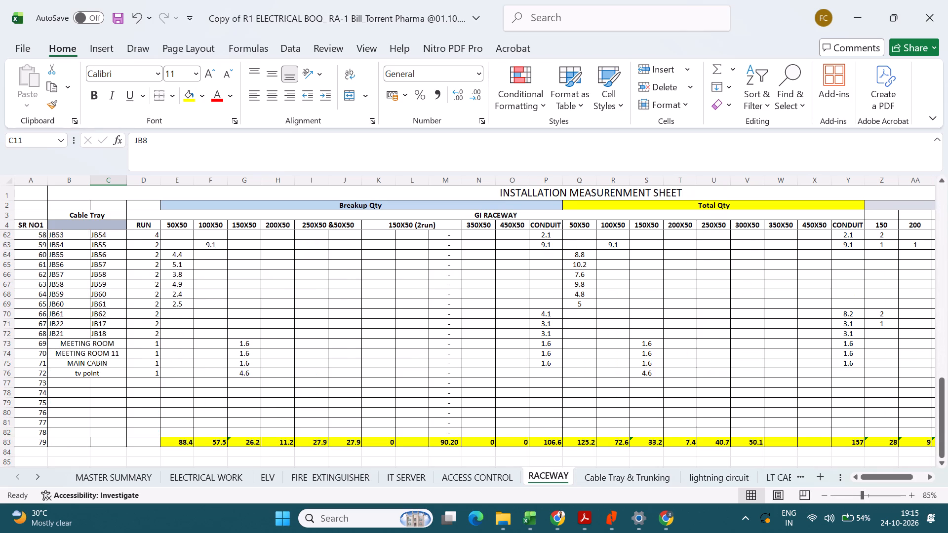
pyautogui.moveTo(1, 433); pyautogui.dragTo(33, 178)
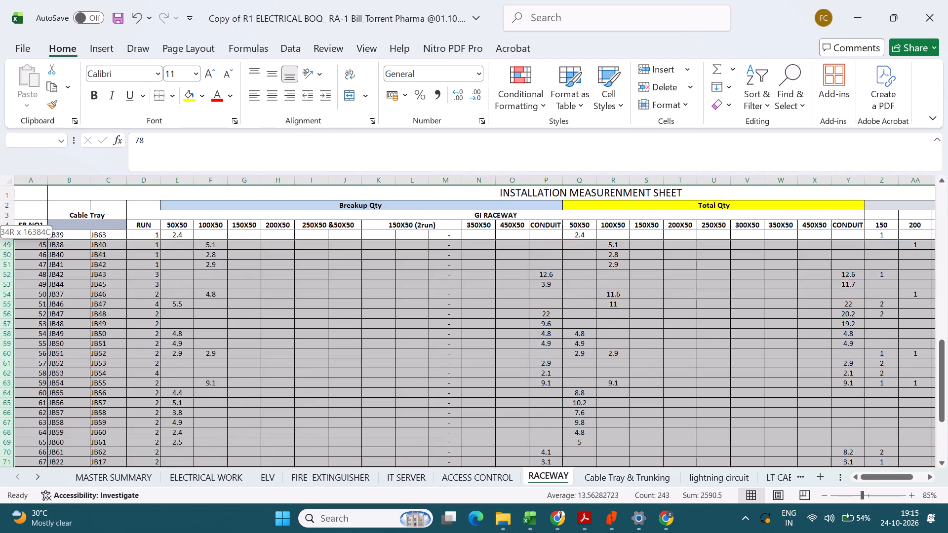
pyautogui.moveTo(33, 178); pyautogui.dragTo(24, 313)
pyautogui.hotkey('ctrl', '-')
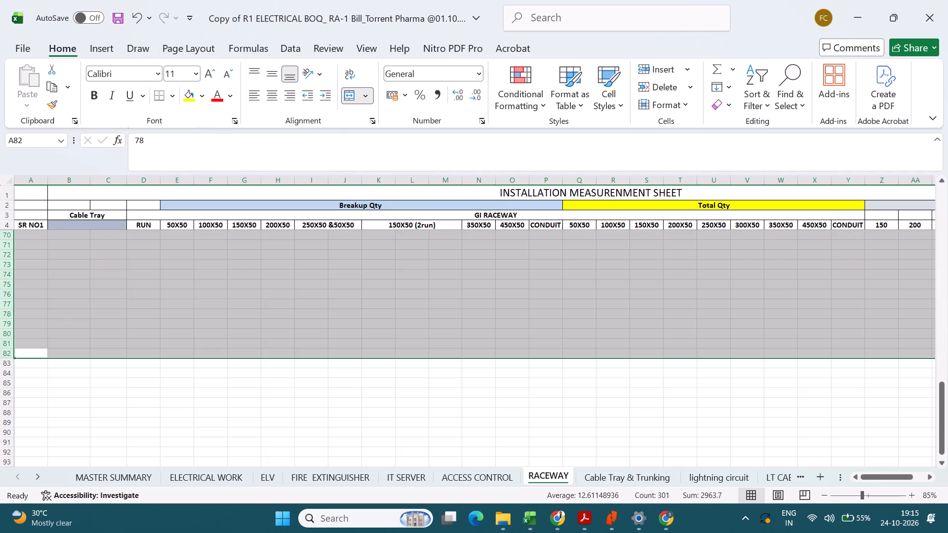
# Delete rows 14 to 41 (serial numbers 10 to 37), keeping only the first nine measurement entries above the totals row.
pyautogui.scroll(20, 300, 349)
pyautogui.scroll(5, 300, 349)
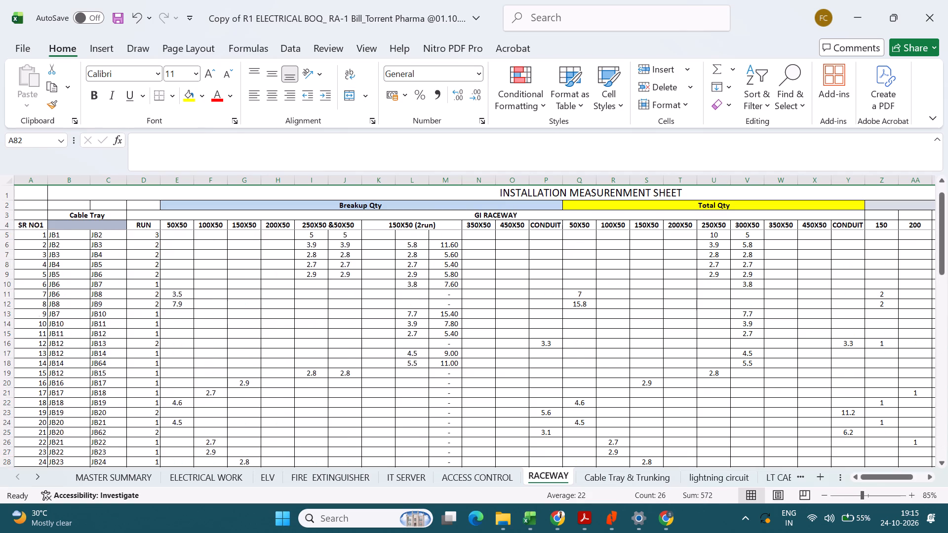
pyautogui.scroll(5, 301, 350)
pyautogui.moveTo(3, 323); pyautogui.dragTo(19, 453)
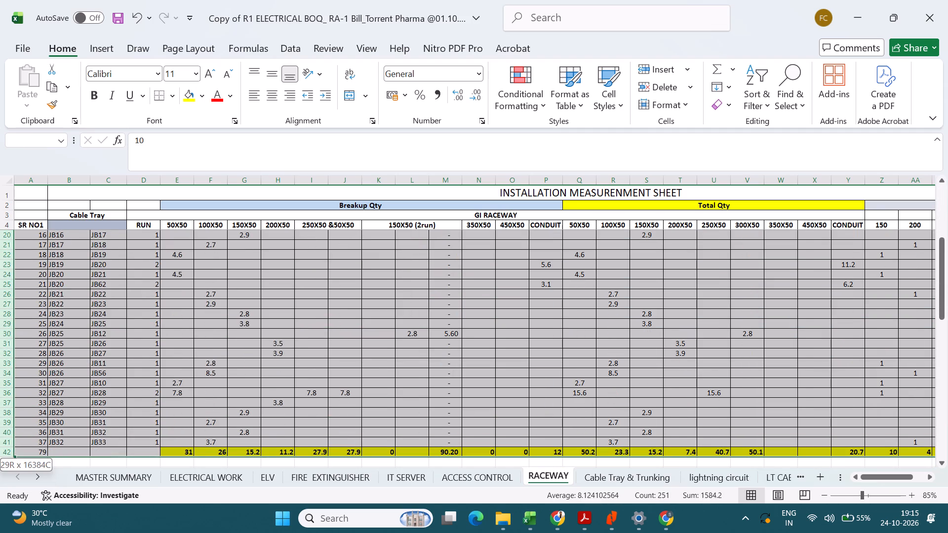
pyautogui.moveTo(19, 453); pyautogui.dragTo(22, 437)
pyautogui.hotkey('ctrl', '-')
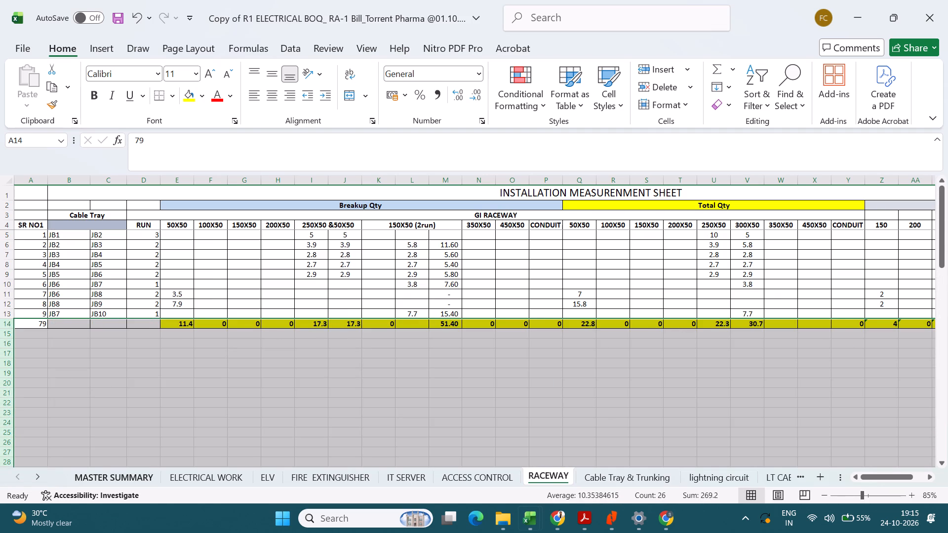
# Check the sum formulas in totals row 14, including the 300X50 total and the 250X50 &50X50 breakup total, without changing them.
pyautogui.click(587, 360)
pyautogui.doubleClick(592, 325)
pyautogui.click(760, 335)
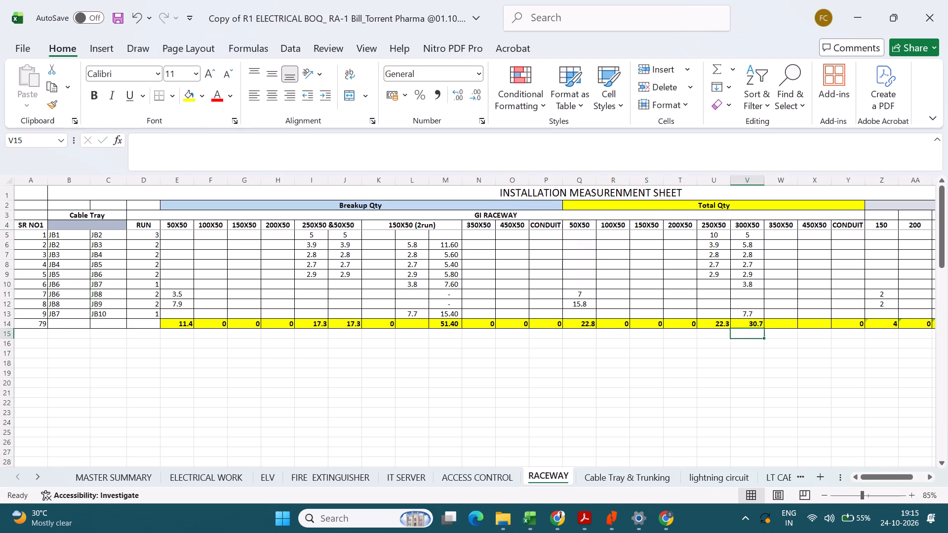
pyautogui.doubleClick(755, 325)
pyautogui.click(571, 384)
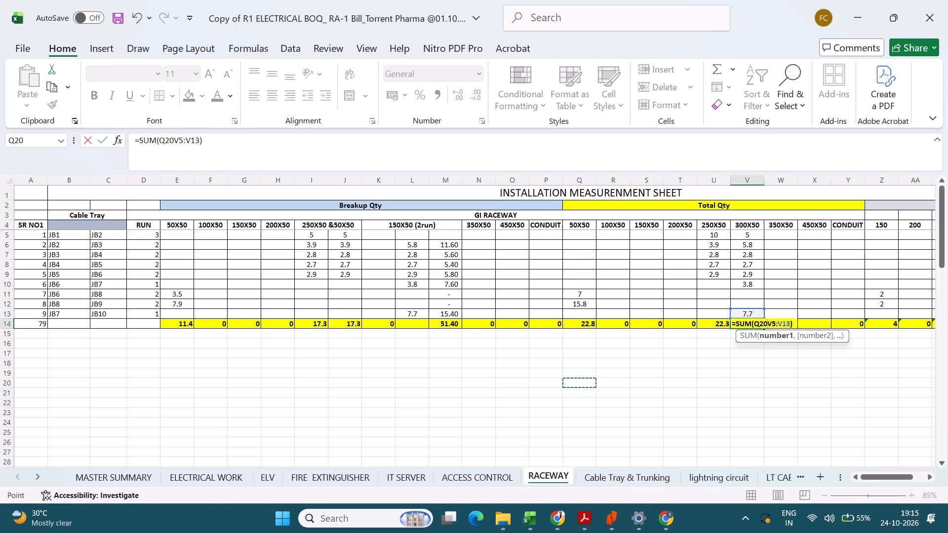
pyautogui.doubleClick(356, 325)
pyautogui.press('Escape')
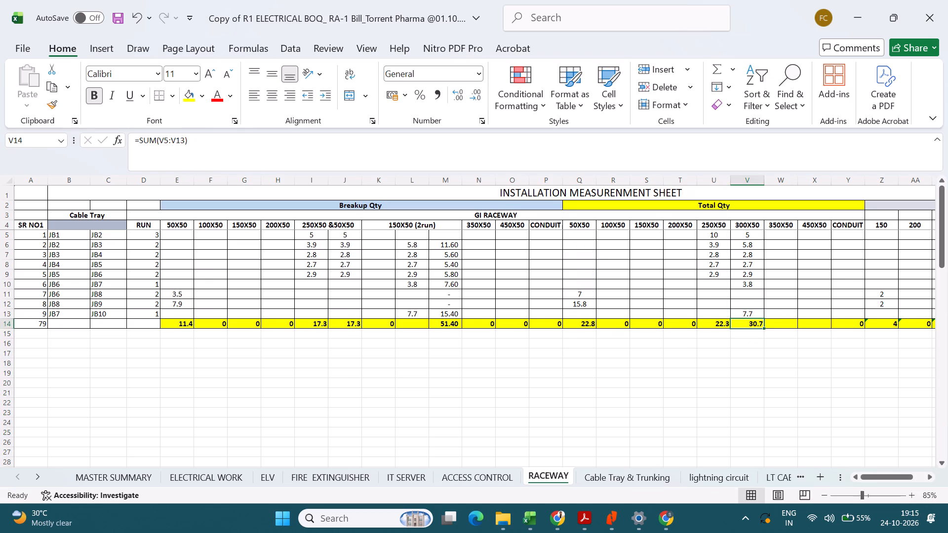
pyautogui.doubleClick(351, 325)
pyautogui.press('Escape')
# Review the shortened measurement sheet from the Cable Tray columns across to the JUNCTION columns.
pyautogui.moveTo(607, 416); pyautogui.dragTo(680, 426, button='middle')
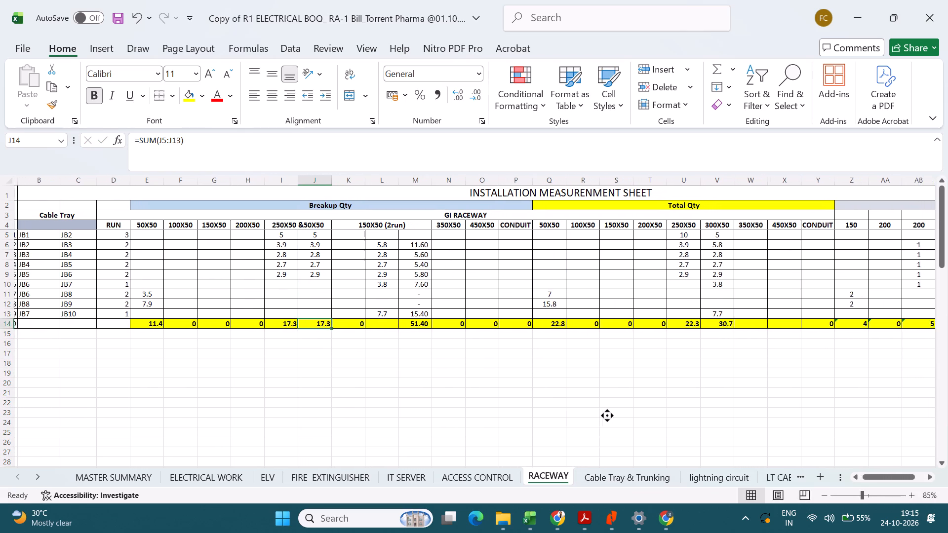
pyautogui.moveTo(680, 426); pyautogui.dragTo(735, 427, button='middle')
pyautogui.moveTo(647, 370); pyautogui.dragTo(557, 336, button='middle')
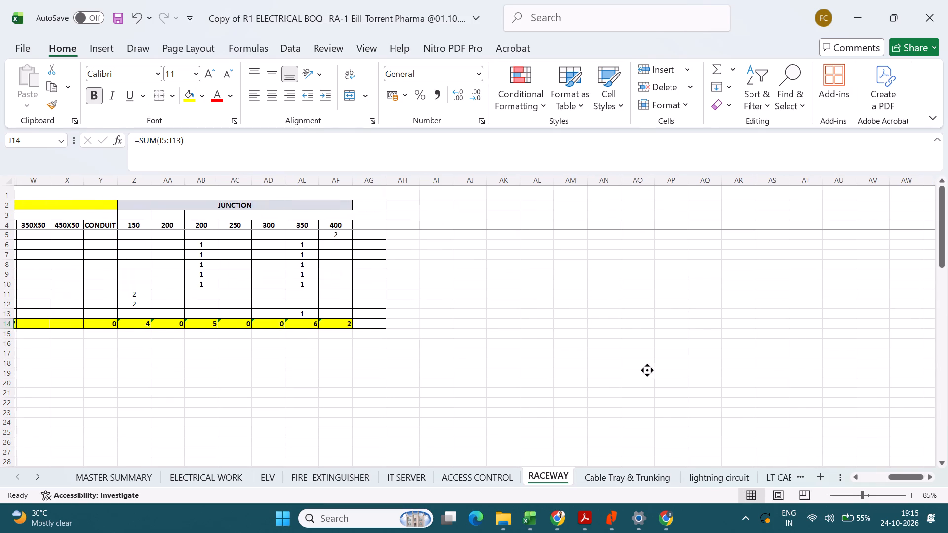
pyautogui.moveTo(557, 336); pyautogui.dragTo(383, 316, button='middle')
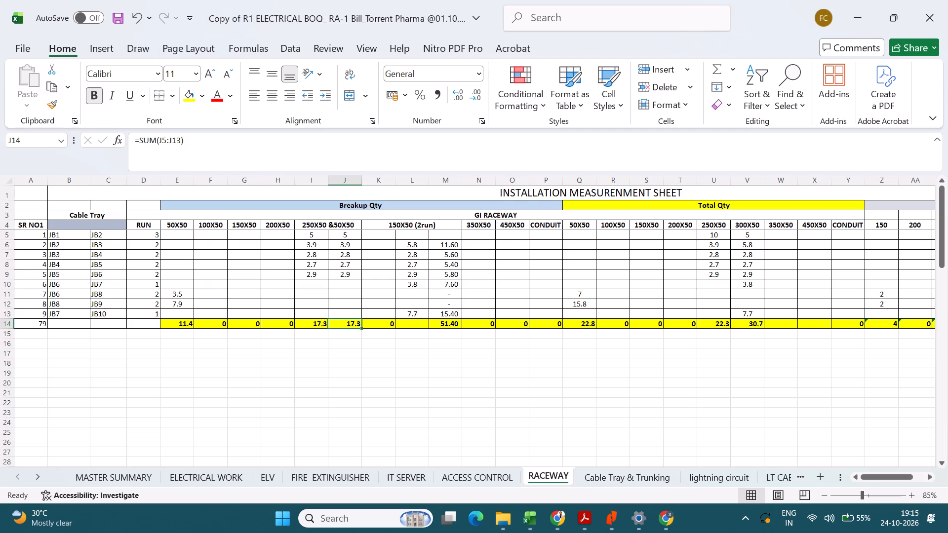
pyautogui.scroll(1, 182, 290)
pyautogui.moveTo(250, 277); pyautogui.dragTo(187, 302, button='middle')
pyautogui.scroll(1, 201, 305)
# Review the Hilti support summary, HILTI SUPPORT RA and Cable Tray RA sheets in the Admin Building workbook, plus the ADMIN BUILDING1 electrical BOQ.
pyautogui.hotkey('alt', 'Tab')
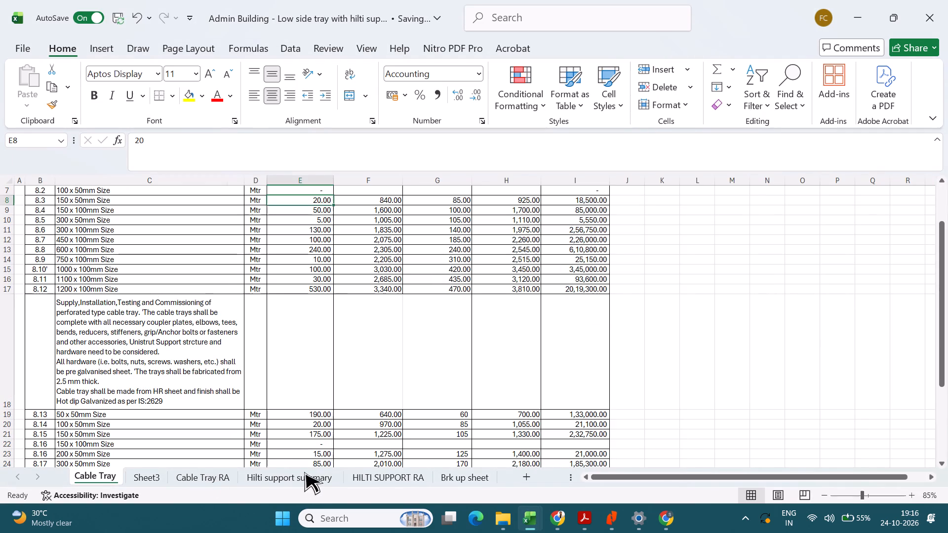
pyautogui.click(313, 477)
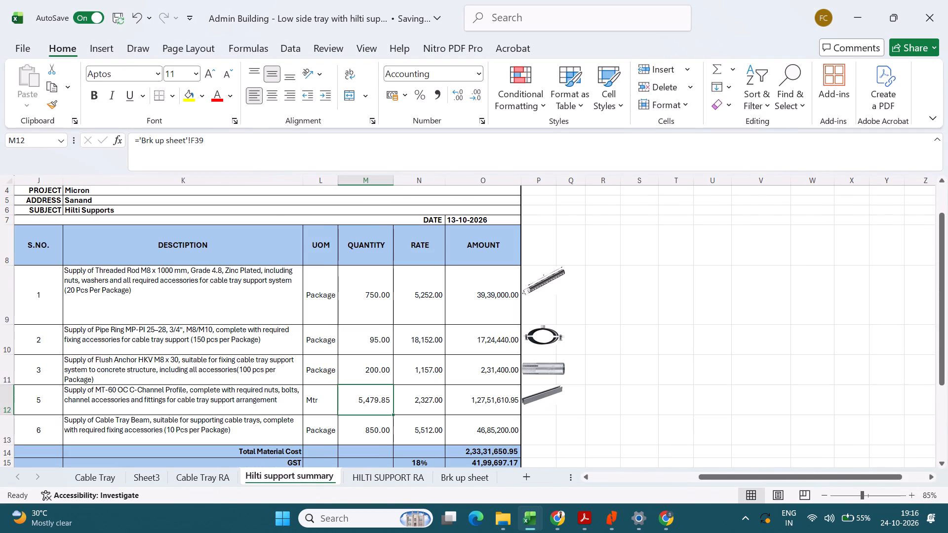
pyautogui.click(378, 480)
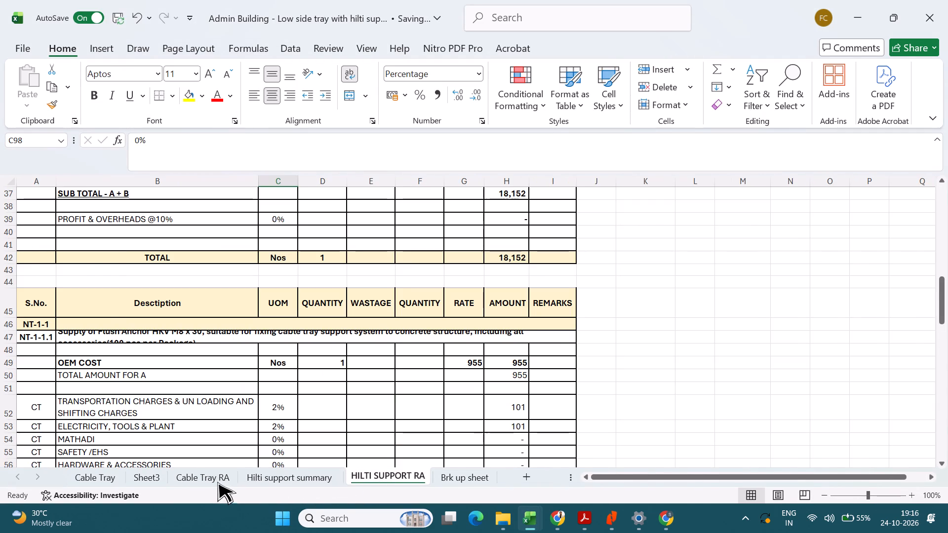
pyautogui.click(215, 479)
pyautogui.hotkey('alt', 'Tab')
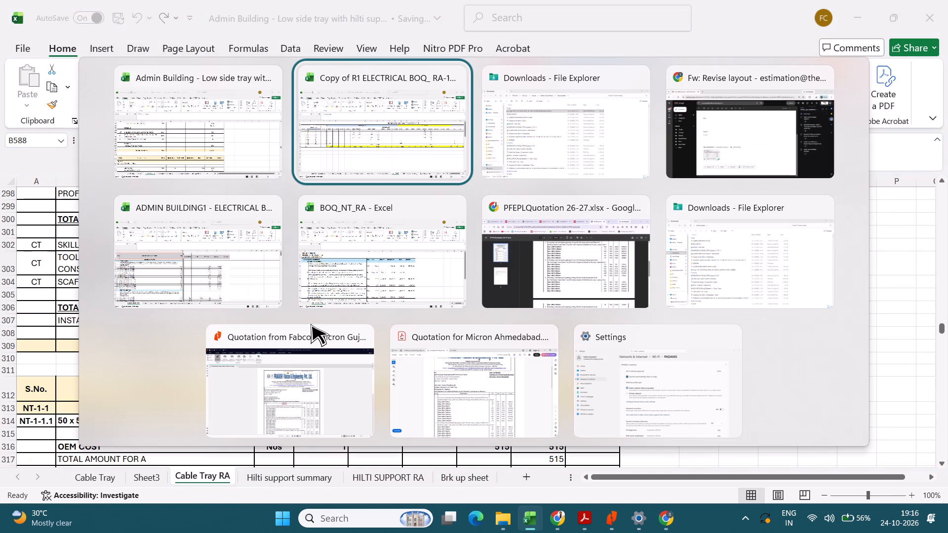
pyautogui.hotkey('alt', 'Tab')
pyautogui.hotkey('alt', 'Tab')
pyautogui.hotkey('alt', 'Tab')
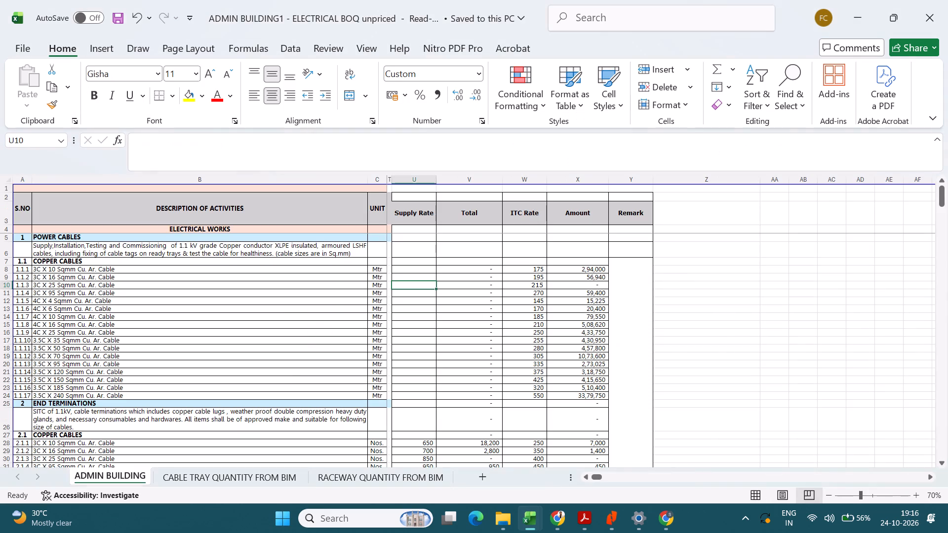
pyautogui.hotkey('alt', 'Tab')
pyautogui.hotkey('alt', 'Tab')
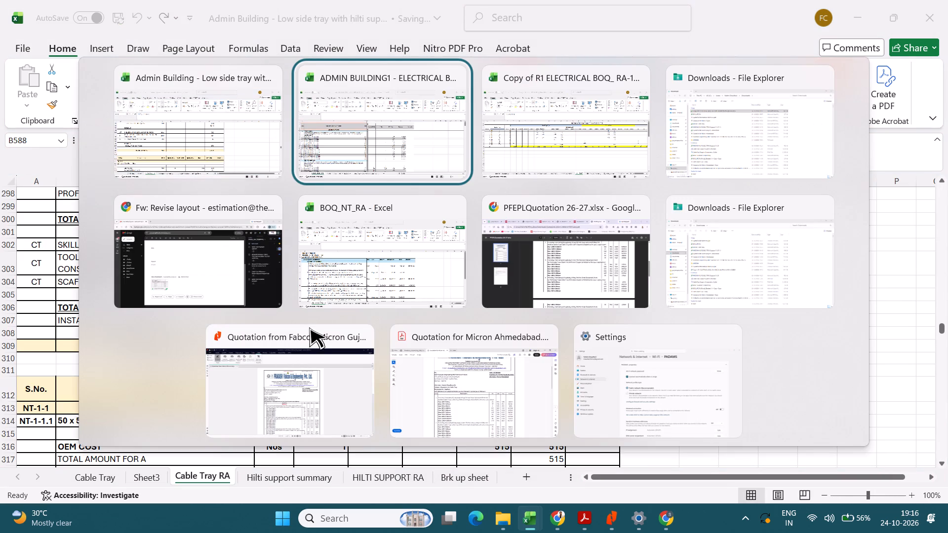
pyautogui.hotkey('alt', 'Tab')
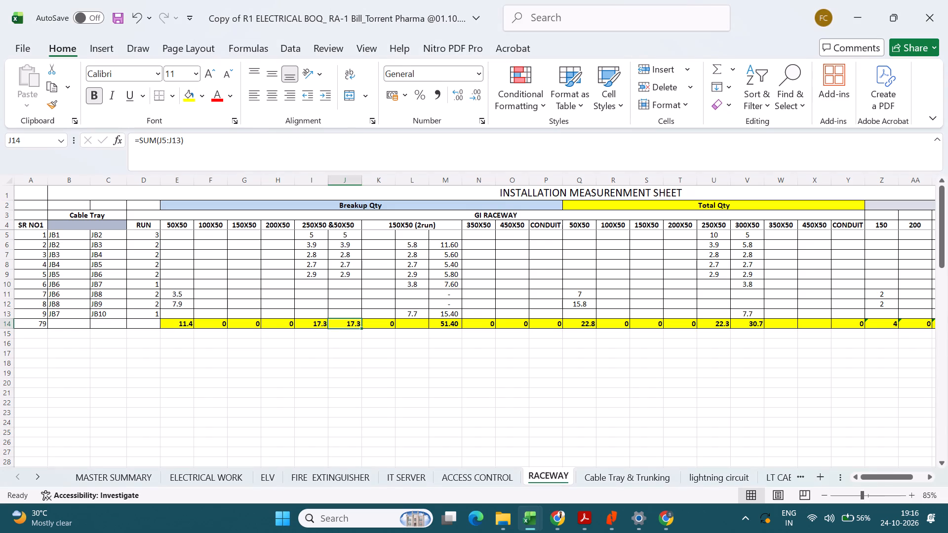
pyautogui.hotkey('alt', 'Tab')
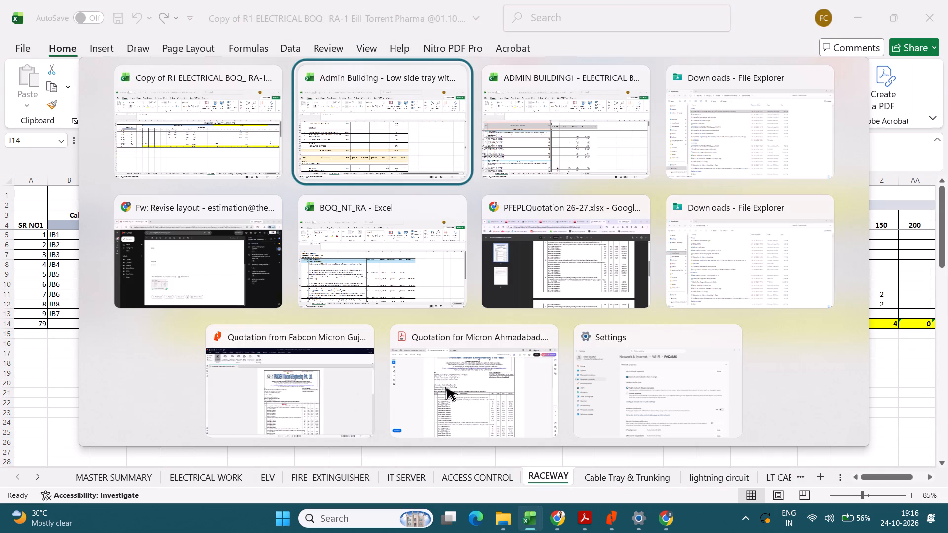
# Switch to the BOQ_NT_RA workbook and examine its washroom and Power Circuit sheets, including the wiring quantity formula under item 3.1.1, without changing it.
pyautogui.keyDown('alt'); pyautogui.click(395, 260); pyautogui.keyUp('alt')
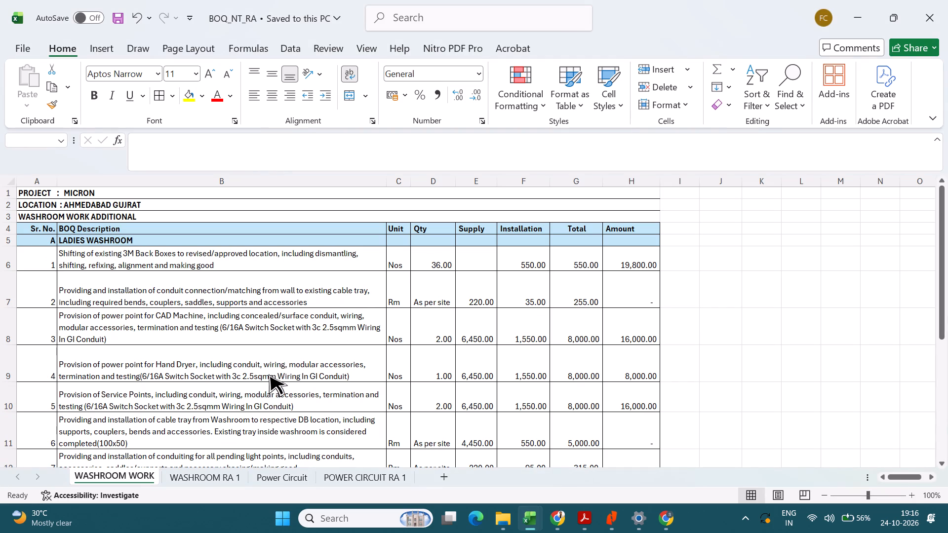
pyautogui.scroll(1, 263, 376)
pyautogui.click(215, 477)
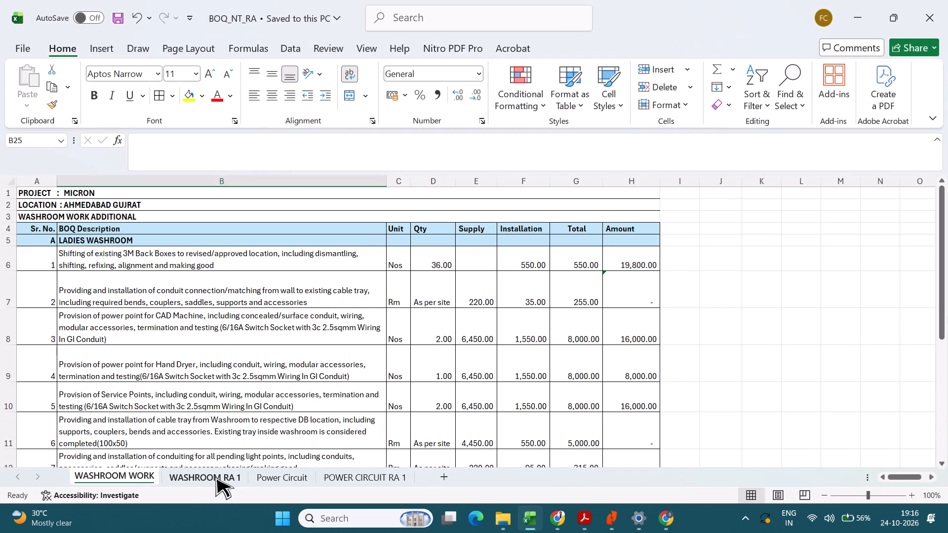
pyautogui.click(281, 482)
pyautogui.scroll(2, 278, 455)
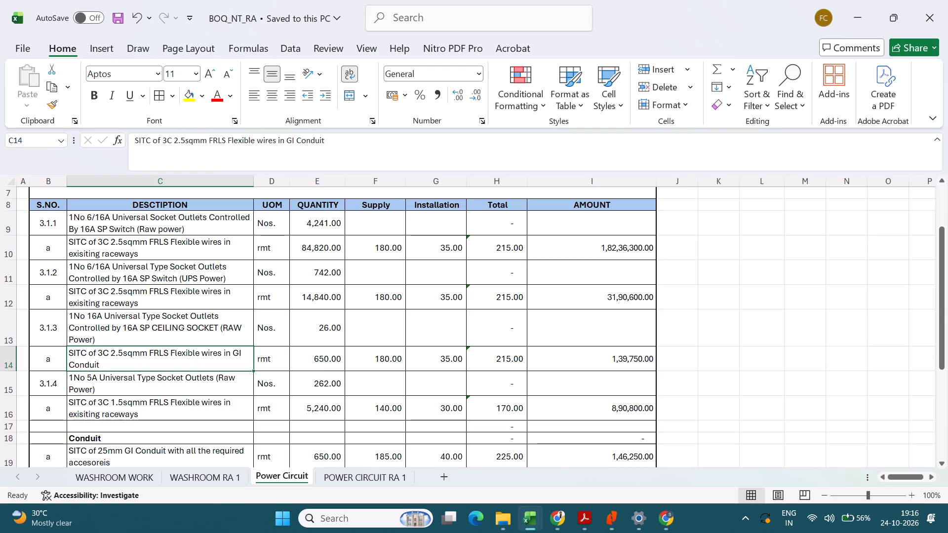
pyautogui.click(316, 338)
pyautogui.click(326, 270)
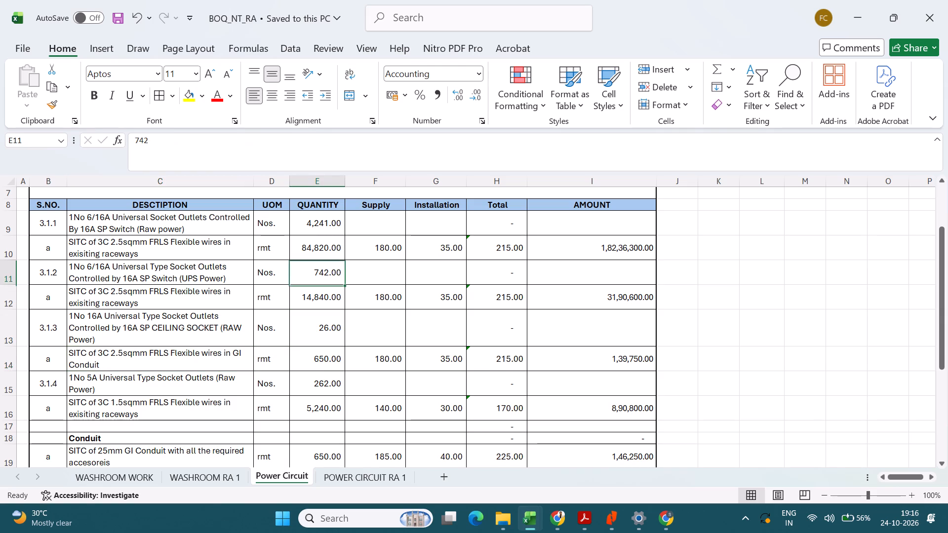
pyautogui.click(330, 236)
pyautogui.click(330, 228)
pyautogui.click(330, 247)
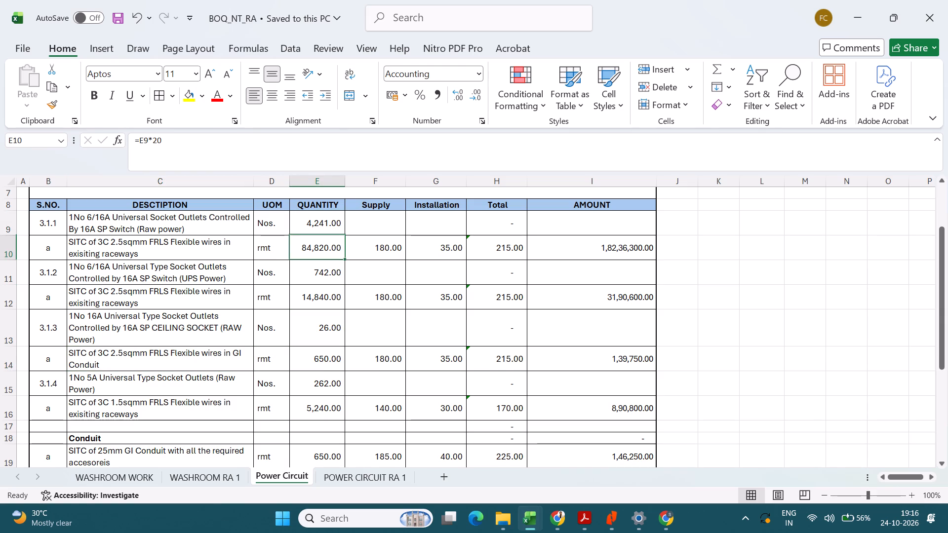
pyautogui.doubleClick(331, 254)
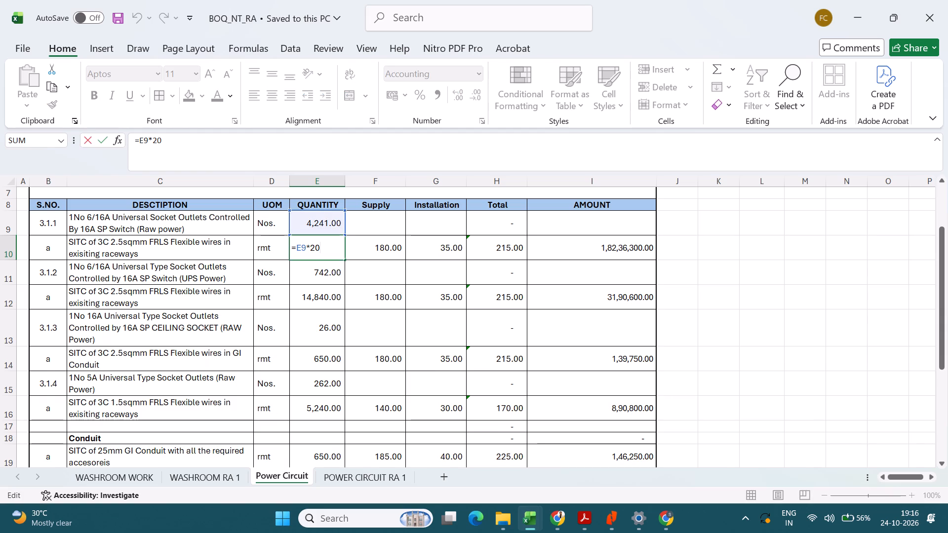
pyautogui.press('Escape')
pyautogui.scroll(-2, 337, 338)
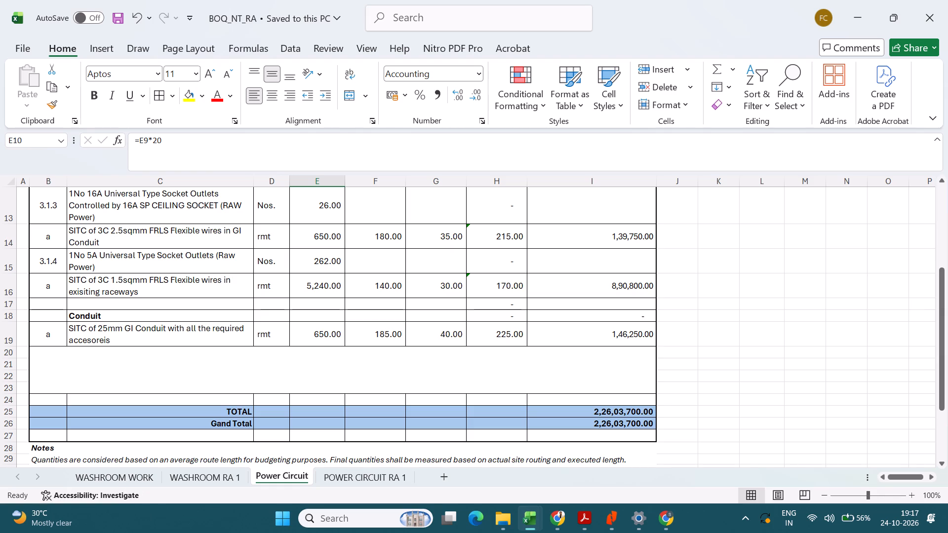
# Return to the RACEWAY sheet of the Torrent Pharma RA-1 workbook and select the 100X50 size heading under Breakup Qty.
pyautogui.hotkey('alt', 'Tab')
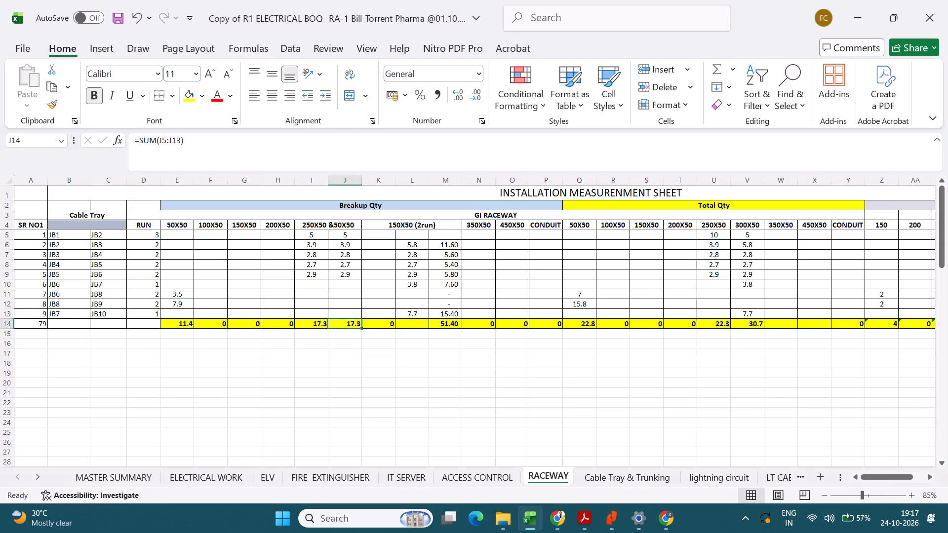
pyautogui.click(216, 228)
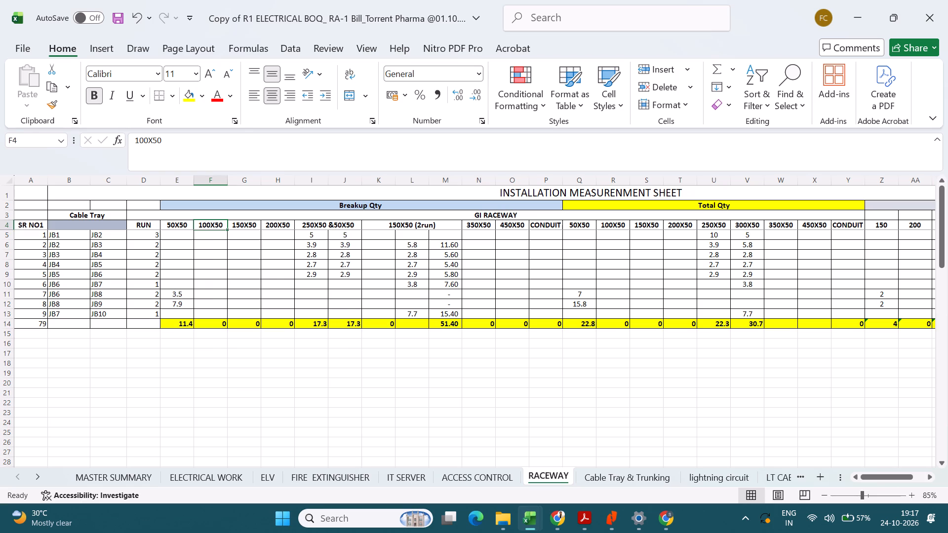
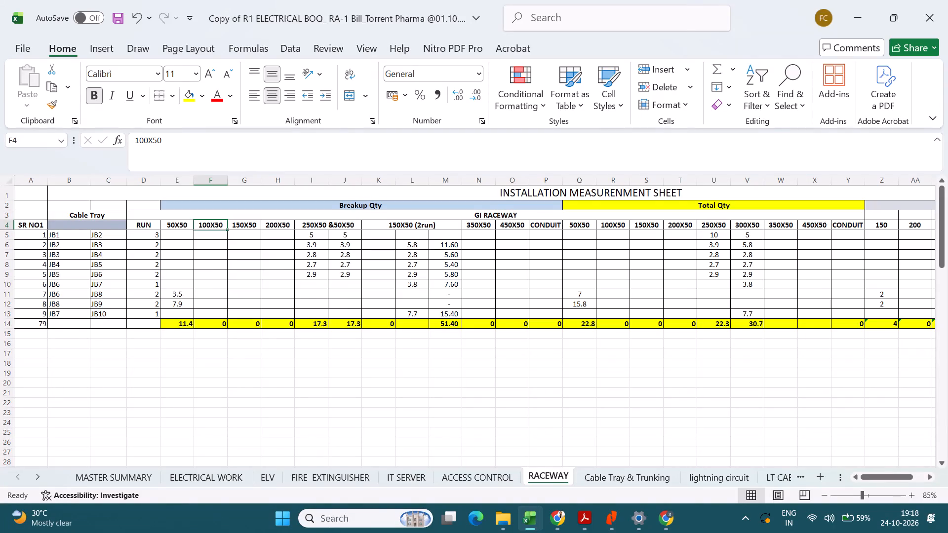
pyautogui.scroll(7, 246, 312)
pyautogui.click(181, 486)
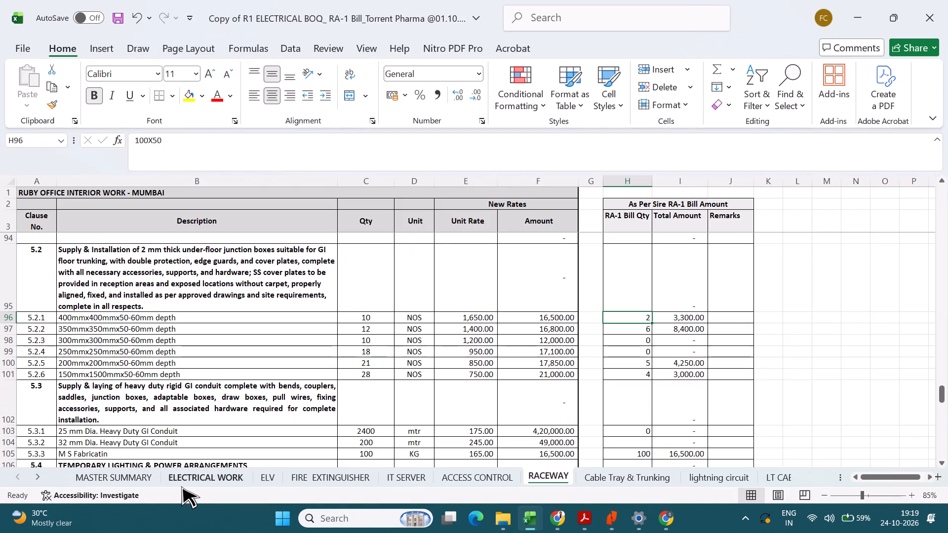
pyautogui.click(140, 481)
# Switch to the Admin Building low side tray workbook and delete the empty Sheet3.
pyautogui.hotkey('alt', 'Tab')
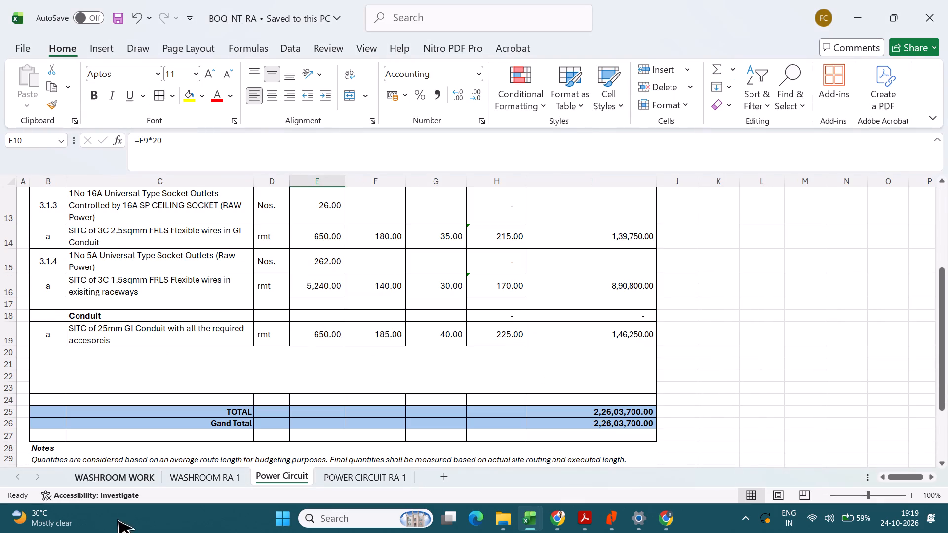
pyautogui.hotkey('alt', 'Tab')
pyautogui.hotkey('alt', 'Tab')
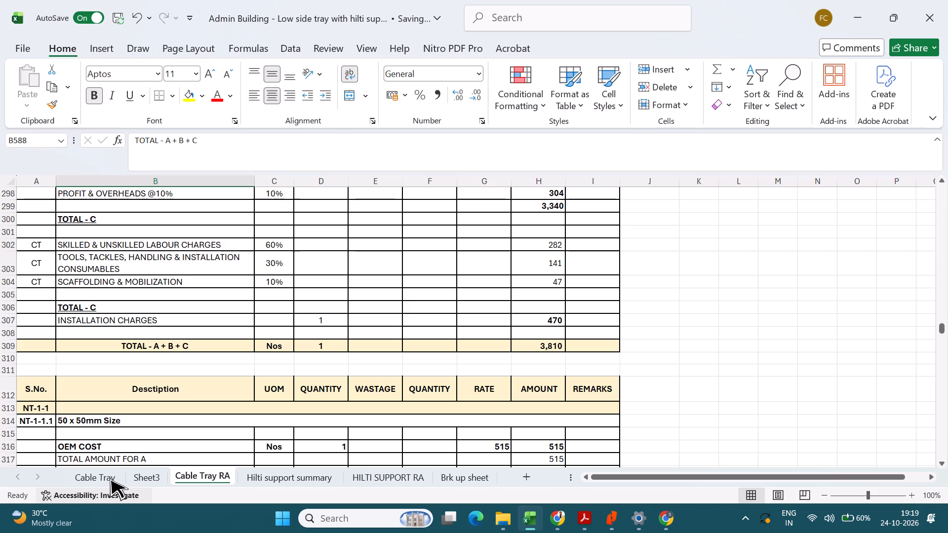
pyautogui.click(144, 484)
pyautogui.rightClick(139, 476)
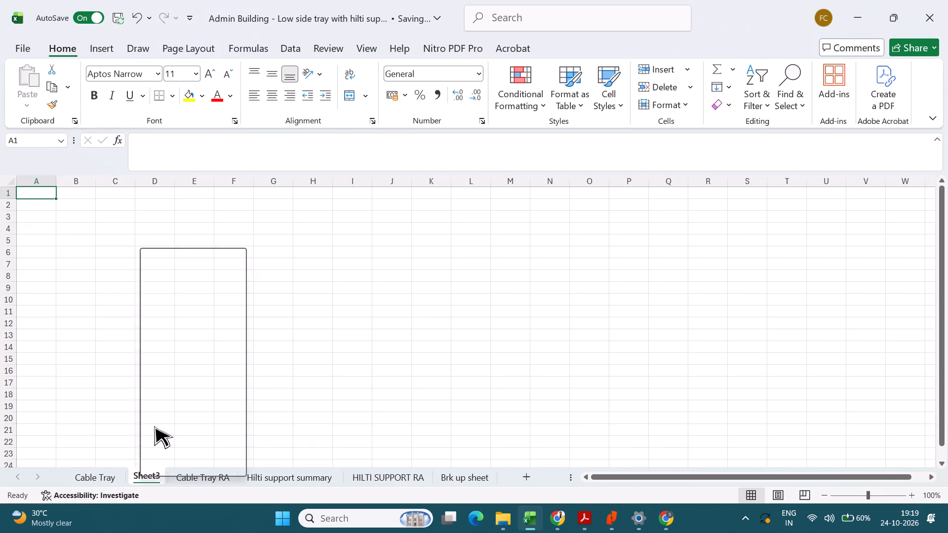
pyautogui.click(188, 279)
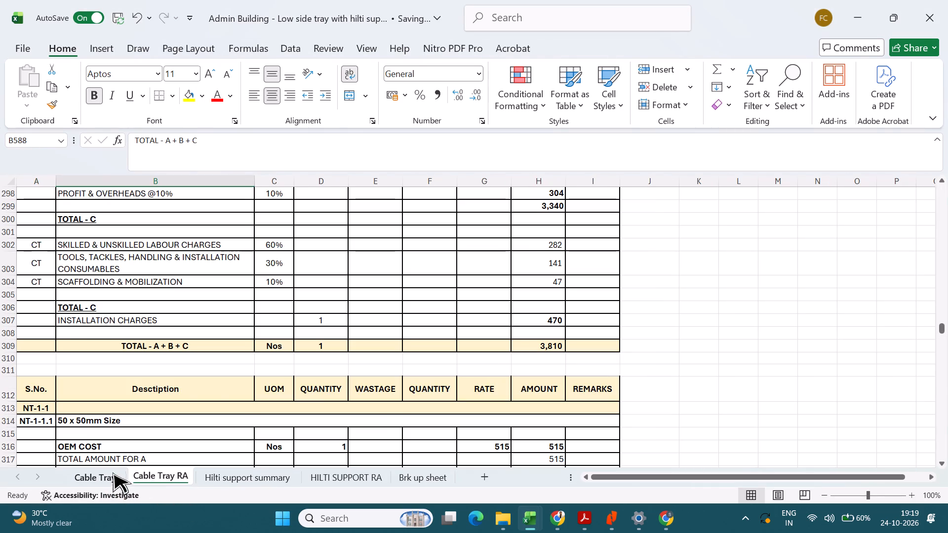
# Examine the Cable Tray sheet's ladder and perforated tray sizes, quantities and rates.
pyautogui.click(112, 472)
pyautogui.scroll(8, 209, 365)
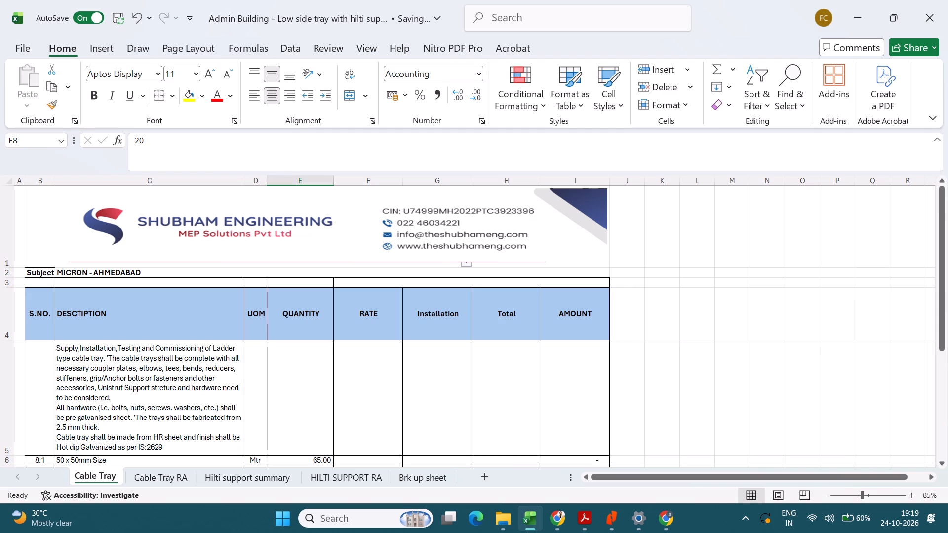
pyautogui.click(169, 473)
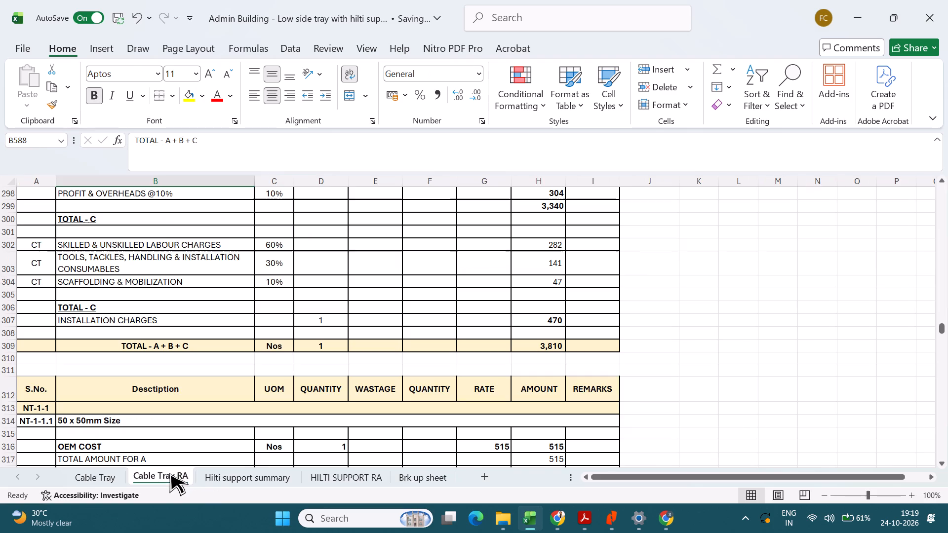
pyautogui.click(92, 476)
pyautogui.scroll(1, 118, 442)
pyautogui.scroll(-3, 118, 442)
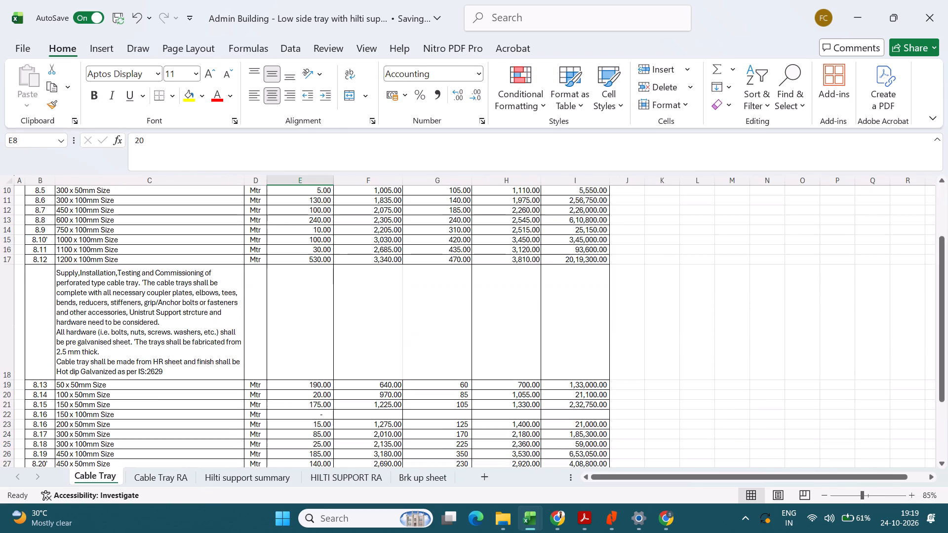
pyautogui.scroll(2, 118, 439)
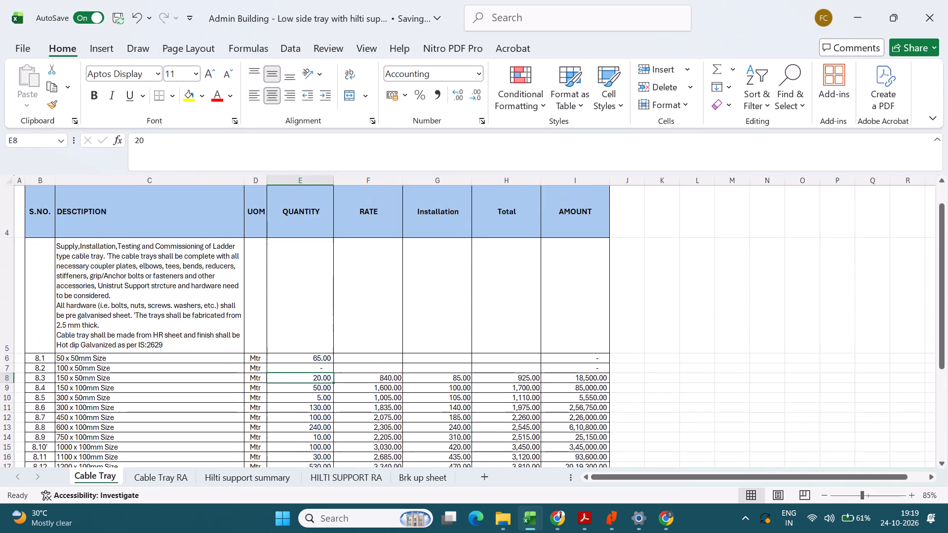
pyautogui.scroll(-1, 118, 439)
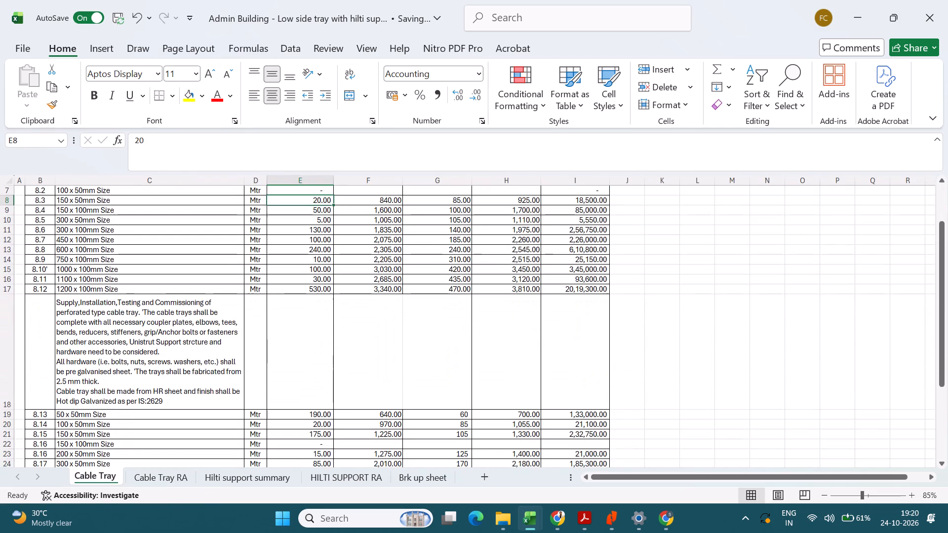
pyautogui.scroll(1, 118, 439)
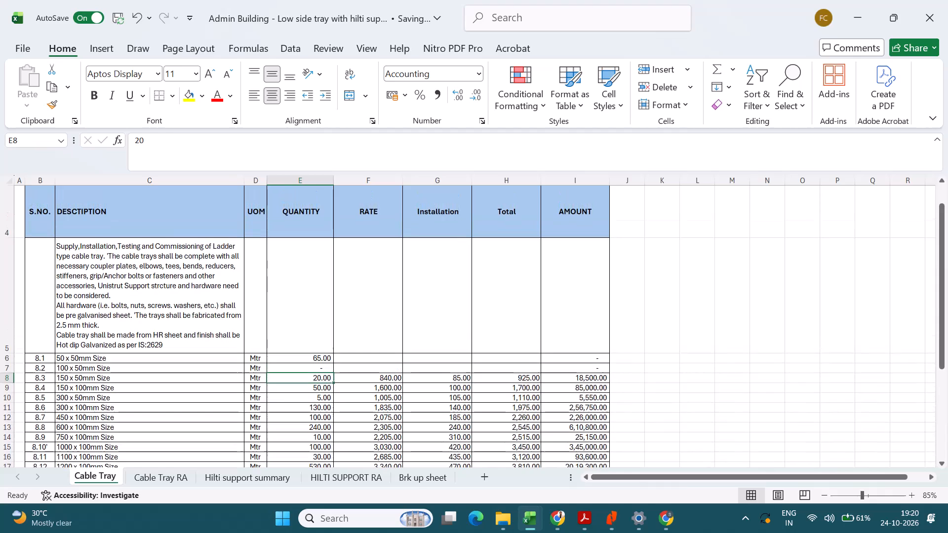
# Clear the quantities of ladder tray items 8.1 (50 x 50mm) and 8.2 (100 x 50mm) on the Cable Tray sheet.
pyautogui.moveTo(323, 358); pyautogui.dragTo(323, 365)
pyautogui.press('Delete')
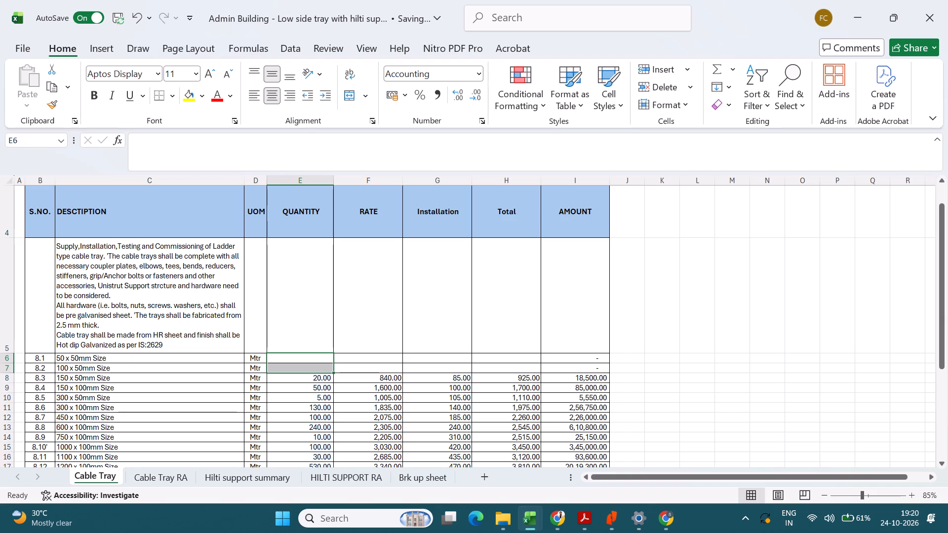
# Check the remaining ladder and perforated tray items, ending on the quantity of ladder item 8.12, 1200 x 100mm.
pyautogui.scroll(-4, 317, 411)
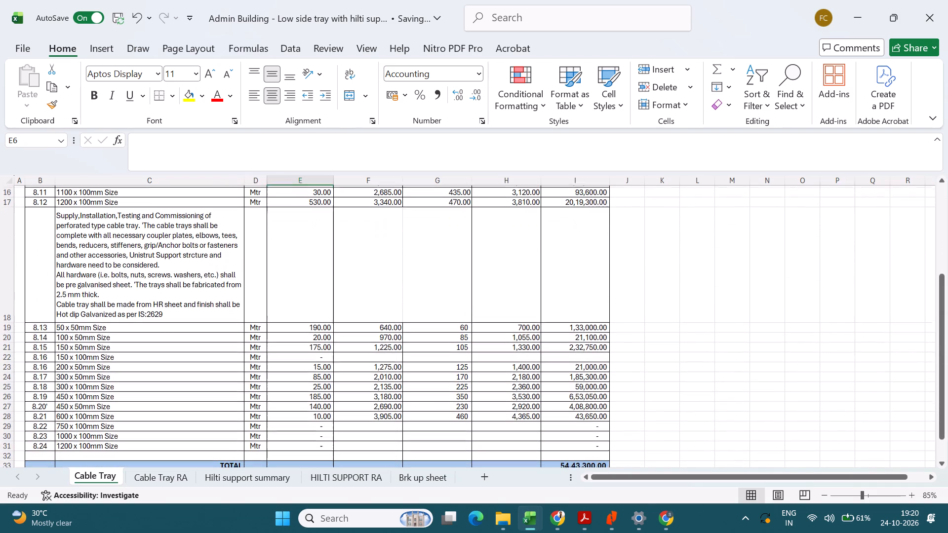
pyautogui.scroll(4, 317, 410)
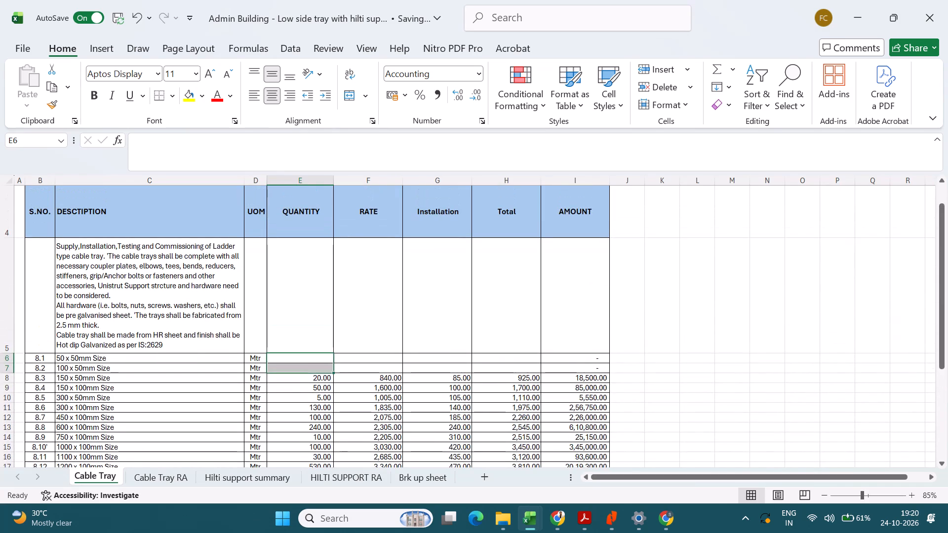
pyautogui.scroll(-1, 294, 399)
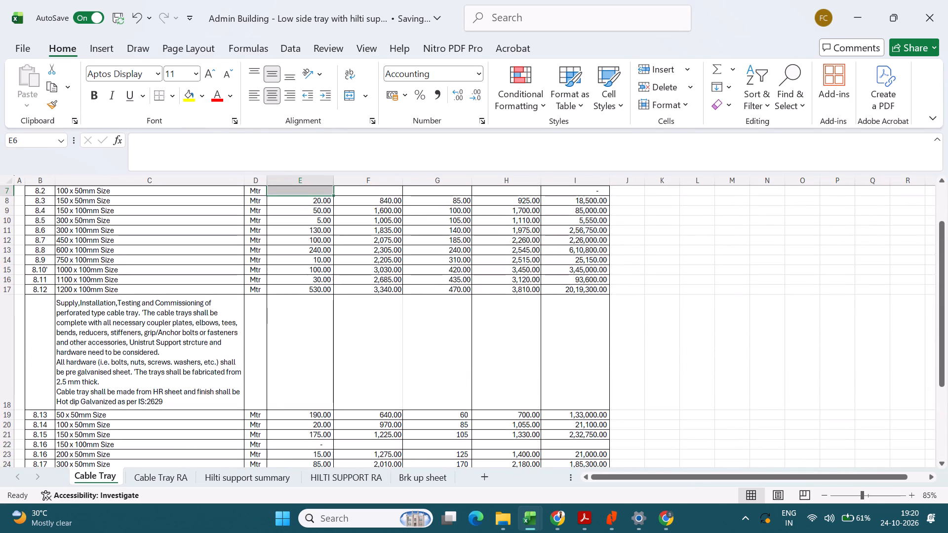
pyautogui.click(312, 291)
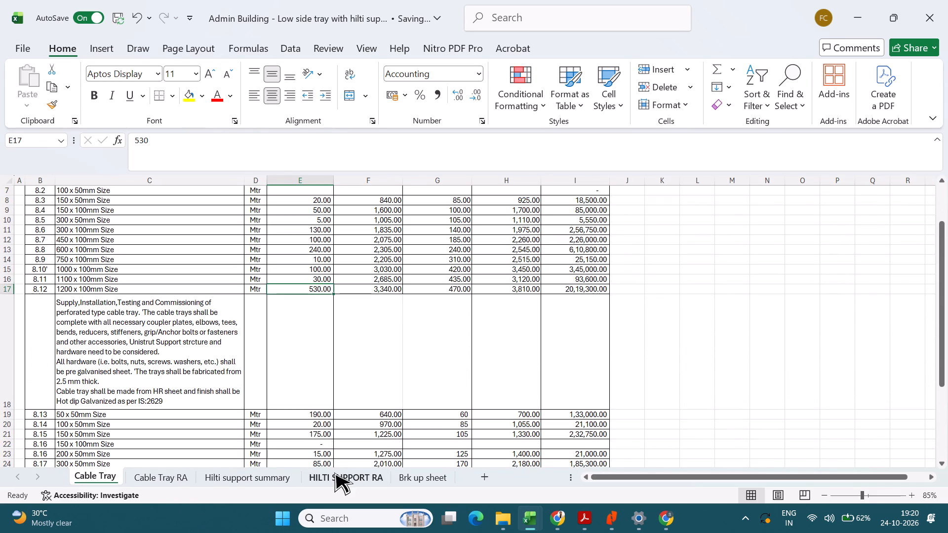
# Switch to the Torrent Pharma RA-1 workbook, check Cable Tray & Trunking, and trace item 5.2.1's RA-1 quantity to its source on RACEWAY.
pyautogui.hotkey('alt', 'Tab')
pyautogui.scroll(2, 299, 428)
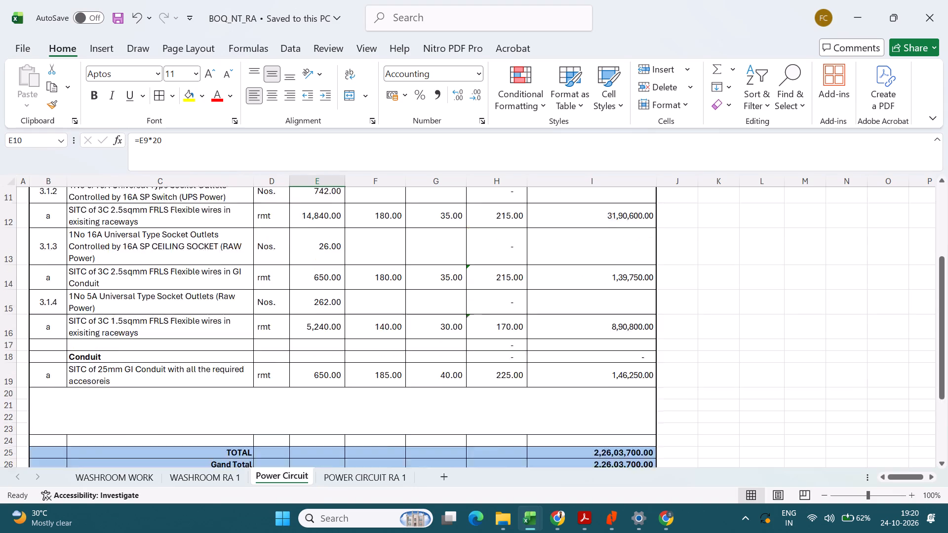
pyautogui.scroll(1, 299, 428)
pyautogui.hotkey('alt', 'Tab')
pyautogui.hotkey('alt', 'Tab')
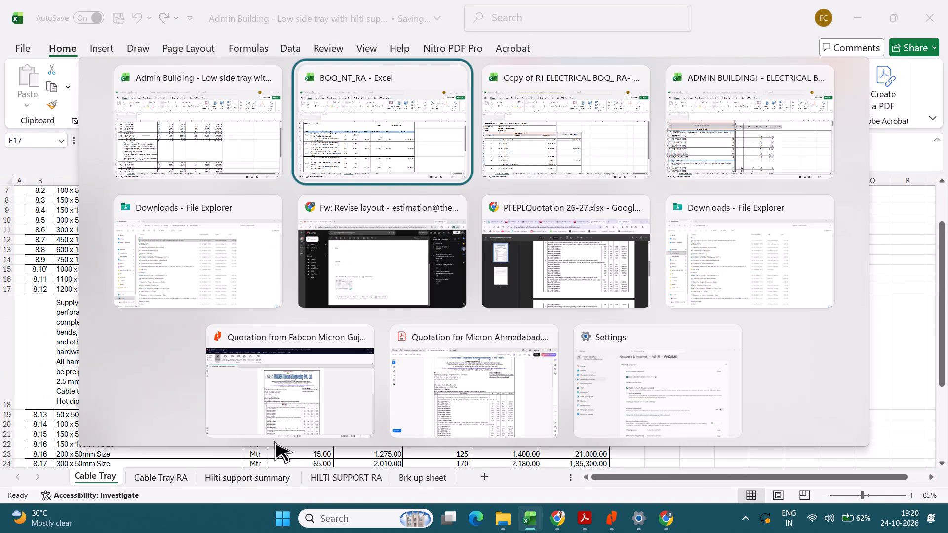
pyautogui.hotkey('alt', 'Tab')
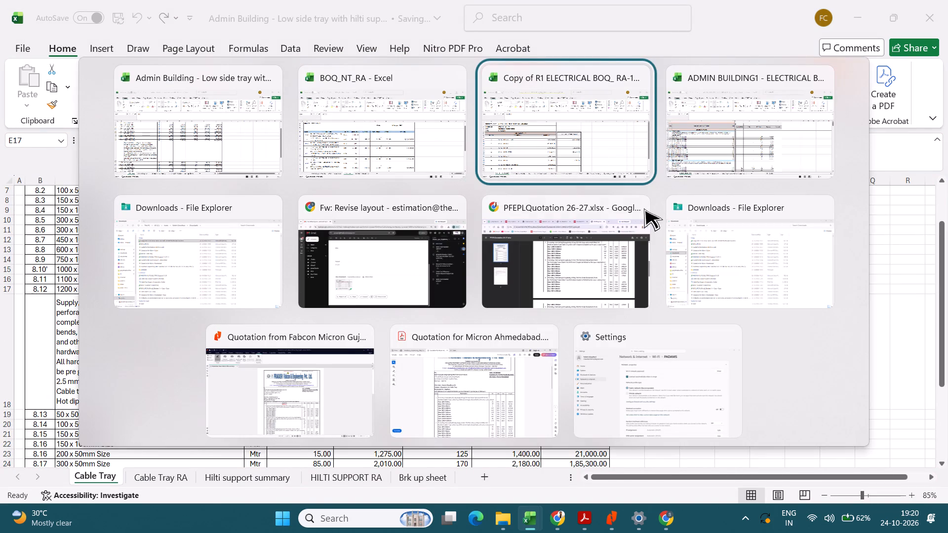
pyautogui.keyDown('alt'); pyautogui.click(545, 154); pyautogui.keyUp('alt')
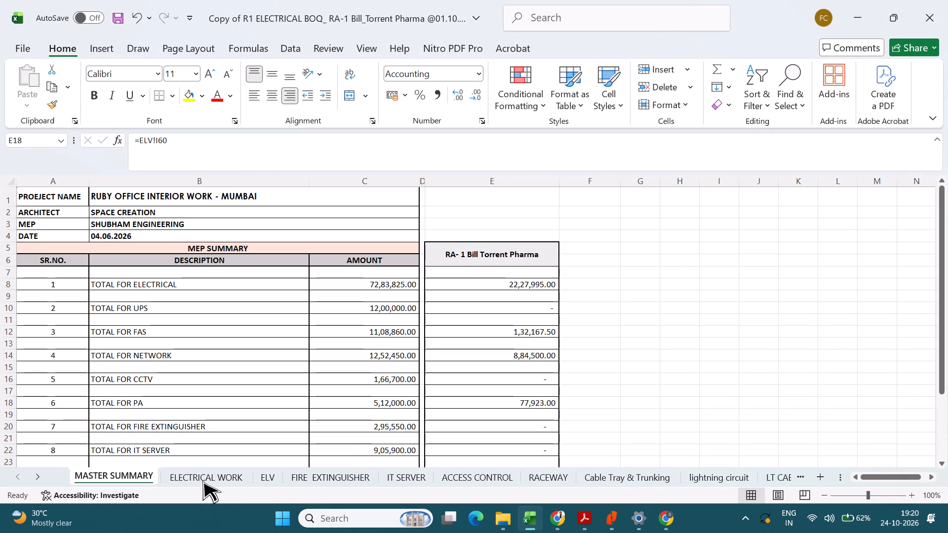
pyautogui.click(595, 475)
pyautogui.click(639, 476)
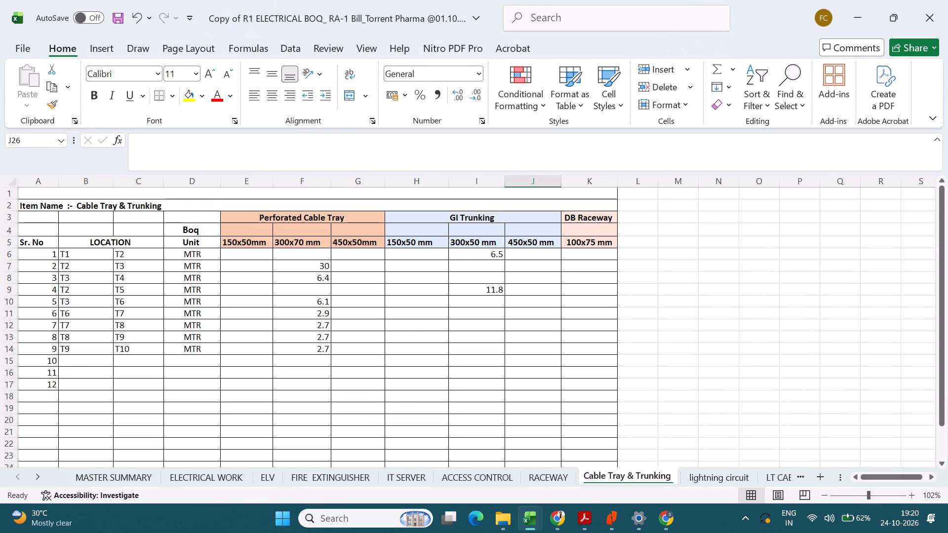
pyautogui.click(194, 476)
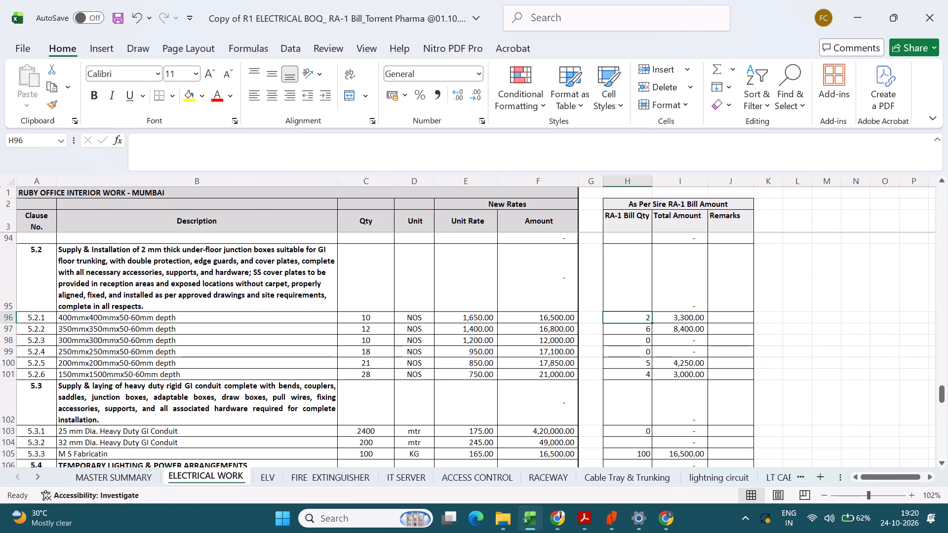
pyautogui.hotkey('ctrl', '[')
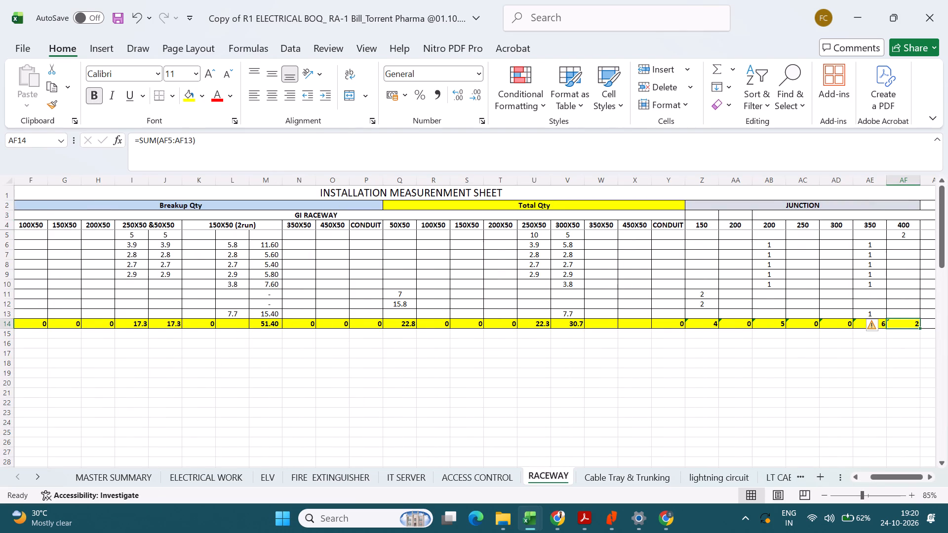
# Clear the measured quantities in rows 5 to 13 under Breakup Qty, Total Qty and the 150 junction size.
pyautogui.moveTo(362, 297); pyautogui.dragTo(197, 305, button='middle')
pyautogui.moveTo(414, 344); pyautogui.dragTo(327, 340, button='middle')
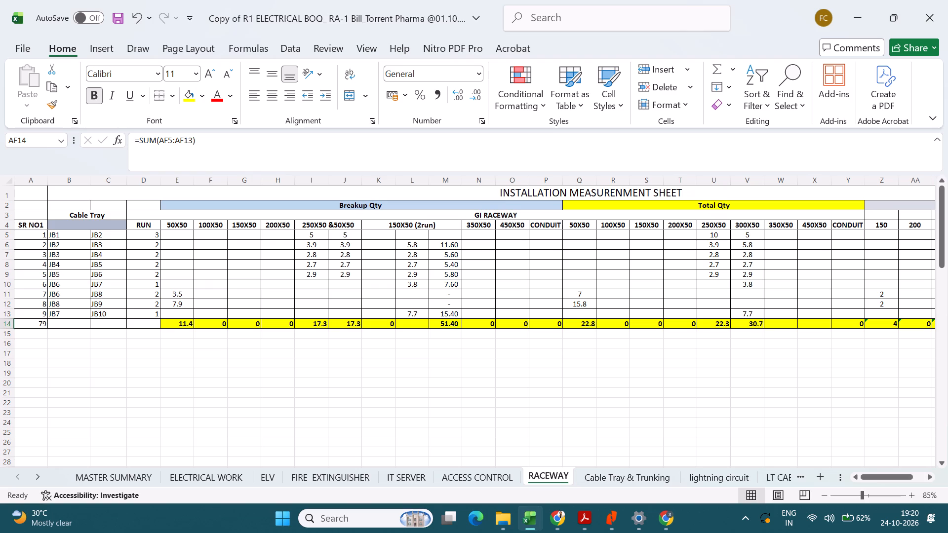
pyautogui.moveTo(181, 237); pyautogui.dragTo(889, 309)
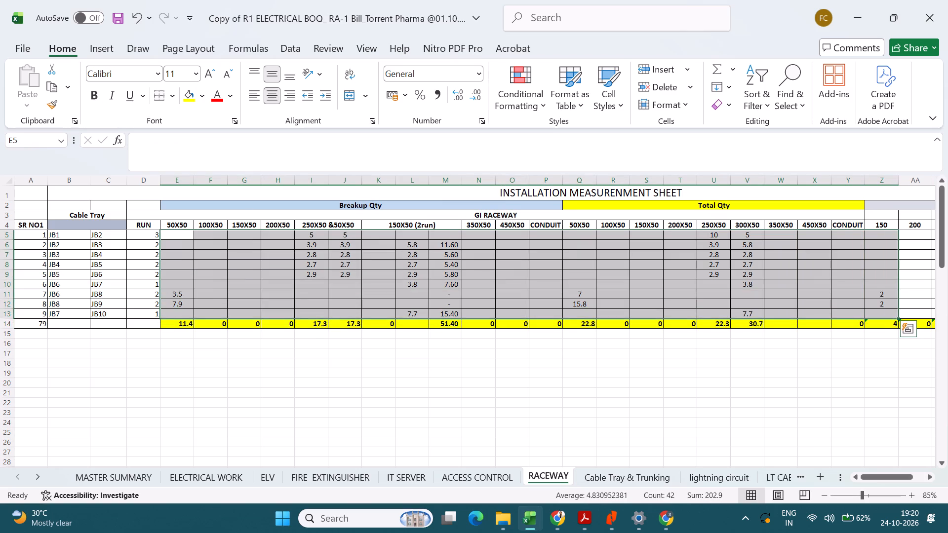
pyautogui.press('Delete')
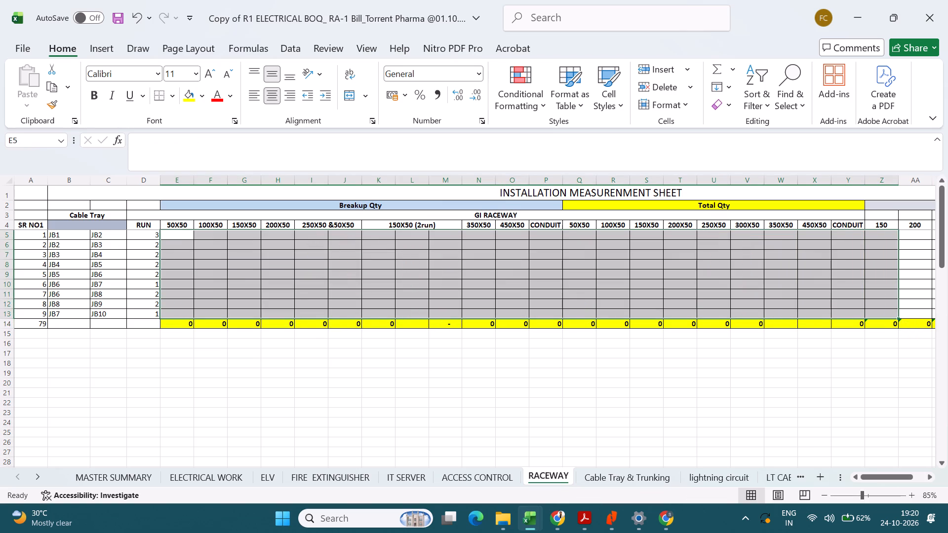
# Delete the whole JUNCTION section of the measurement sheet, columns Z to AH.
pyautogui.click(826, 271)
pyautogui.moveTo(620, 306); pyautogui.dragTo(647, 314, button='middle')
pyautogui.middleClick(651, 314)
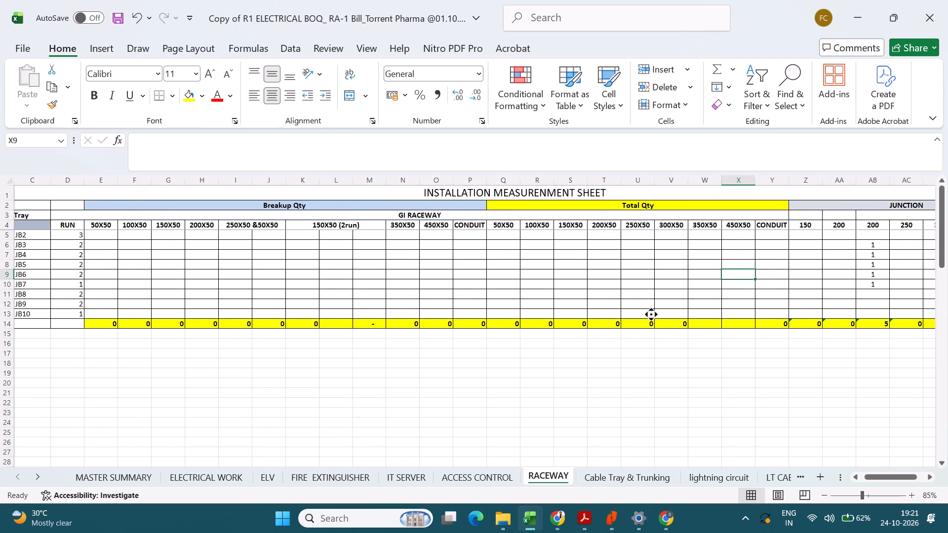
pyautogui.click(581, 275)
pyautogui.scroll(1, 581, 275)
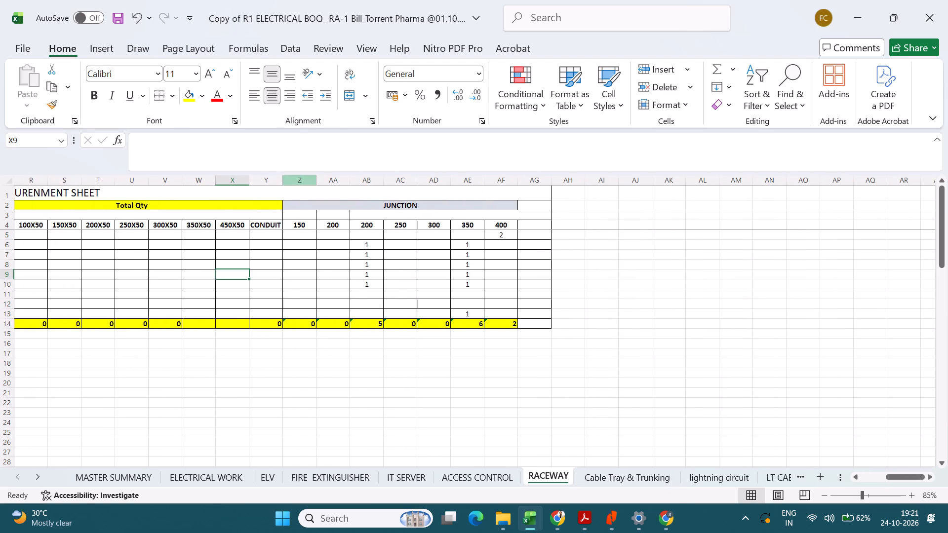
pyautogui.moveTo(305, 182); pyautogui.dragTo(580, 174)
pyautogui.hotkey('ctrl', '-')
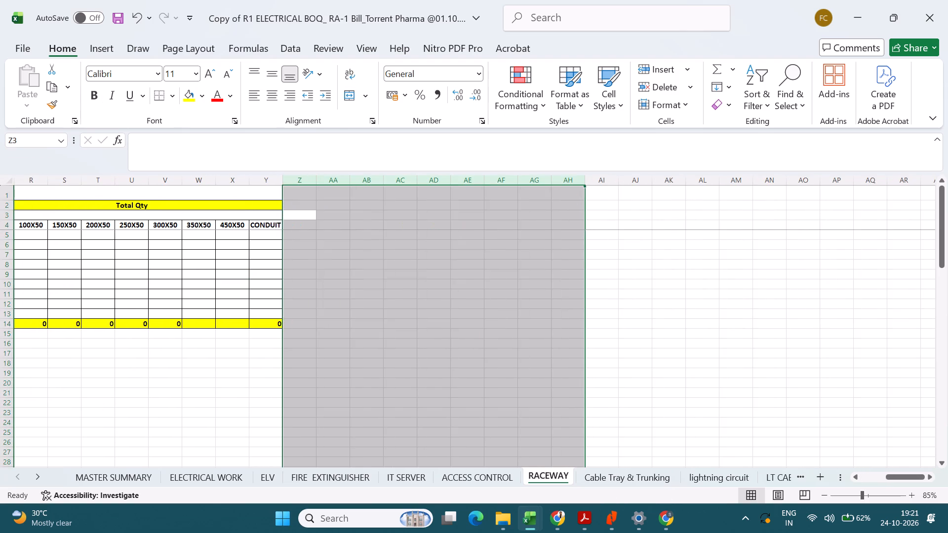
# Delete the CONDUIT column from the Total Qty section of the RACEWAY sheet.
pyautogui.moveTo(438, 322); pyautogui.dragTo(79, 236, button='middle')
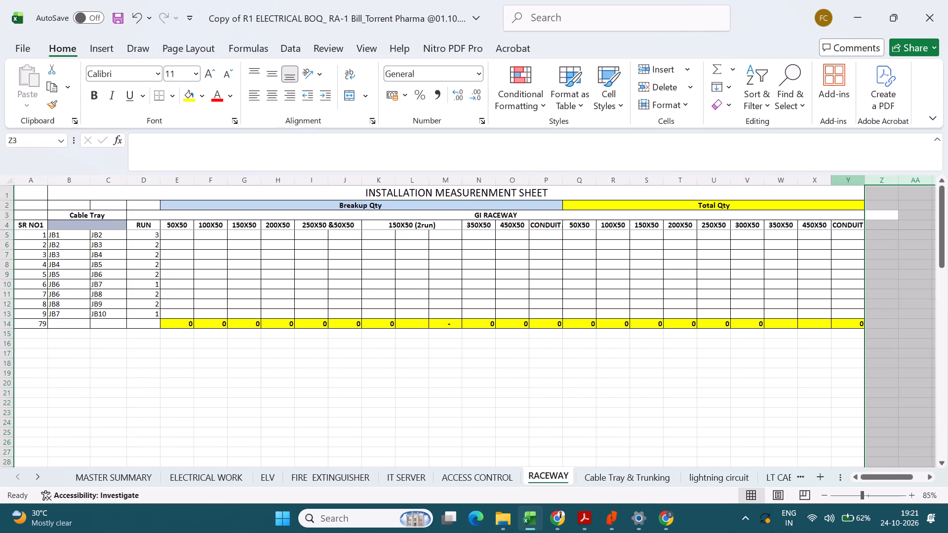
pyautogui.click(850, 180)
pyautogui.hotkey('ctrl', '-')
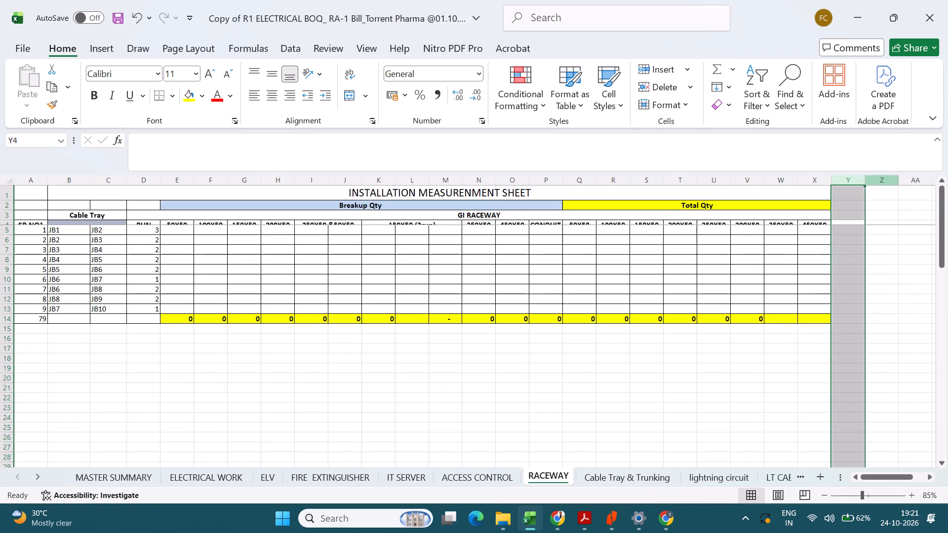
pyautogui.scroll(6, 56, 303)
pyautogui.scroll(-3, 464, 298)
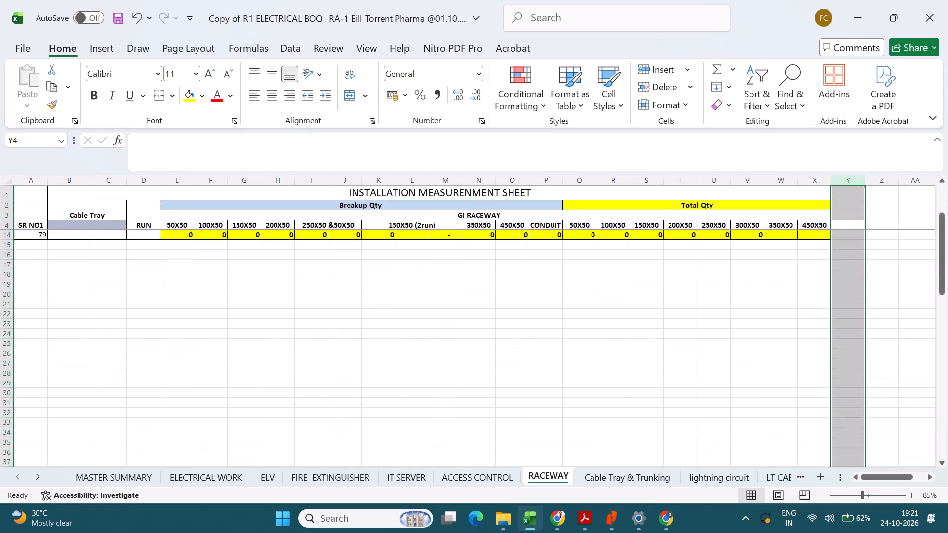
pyautogui.click(463, 290)
# Change the last size heading in the Total Qty section, cell X4, from the 450 size to 1200X100.
pyautogui.scroll(11, 472, 297)
pyautogui.doubleClick(813, 223)
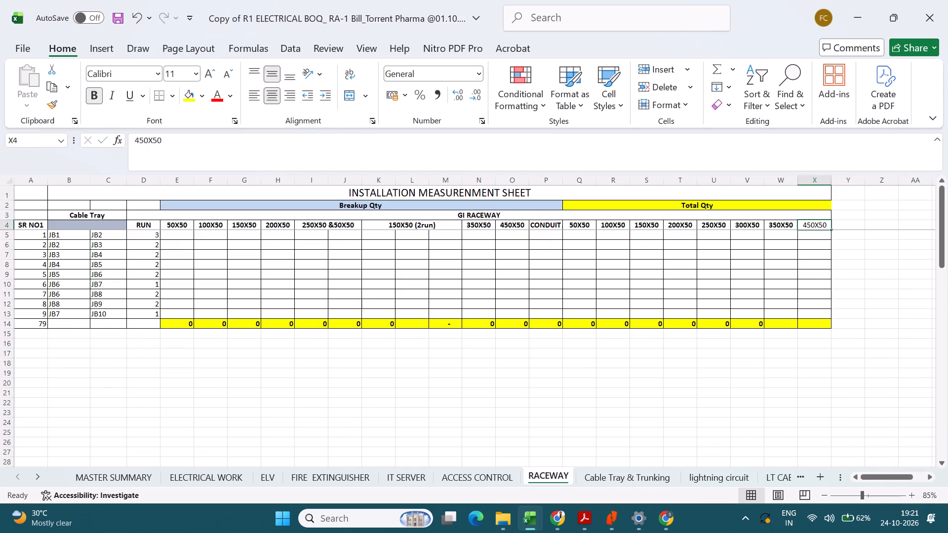
pyautogui.moveTo(815, 225); pyautogui.dragTo(807, 225)
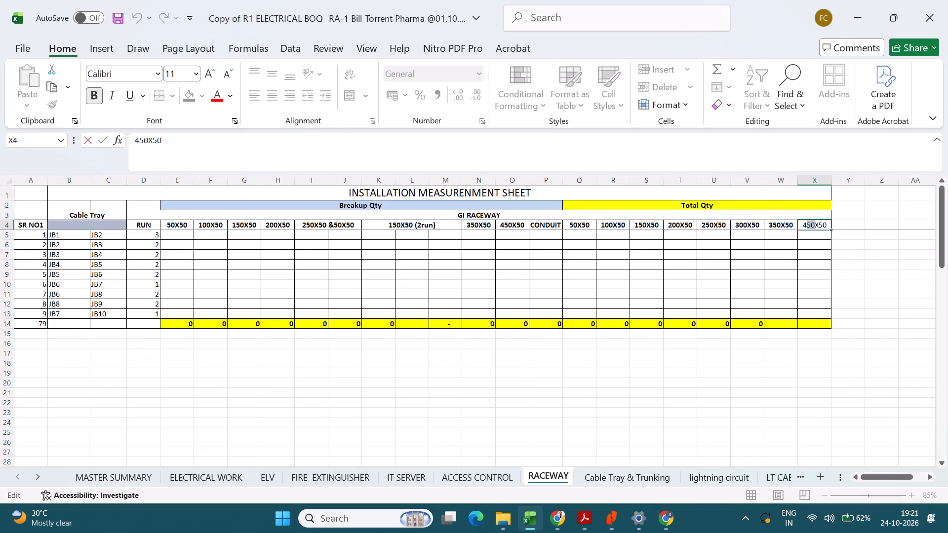
pyautogui.write('1200')
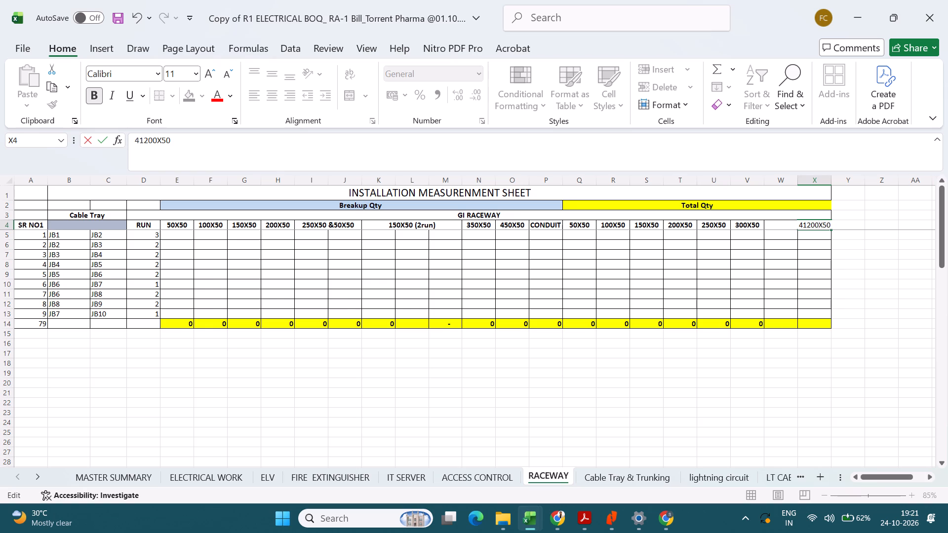
pyautogui.click(803, 226)
pyautogui.press('BackSpace')
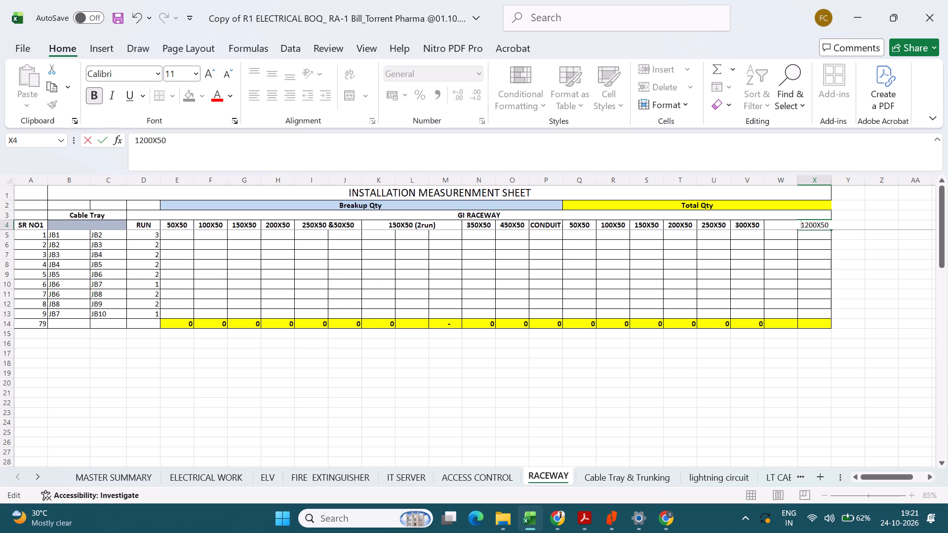
pyautogui.moveTo(830, 227); pyautogui.dragTo(823, 227)
pyautogui.write('100')
pyautogui.press('Return')
pyautogui.click(818, 225)
pyautogui.doubleClick(823, 225)
pyautogui.press('Left')
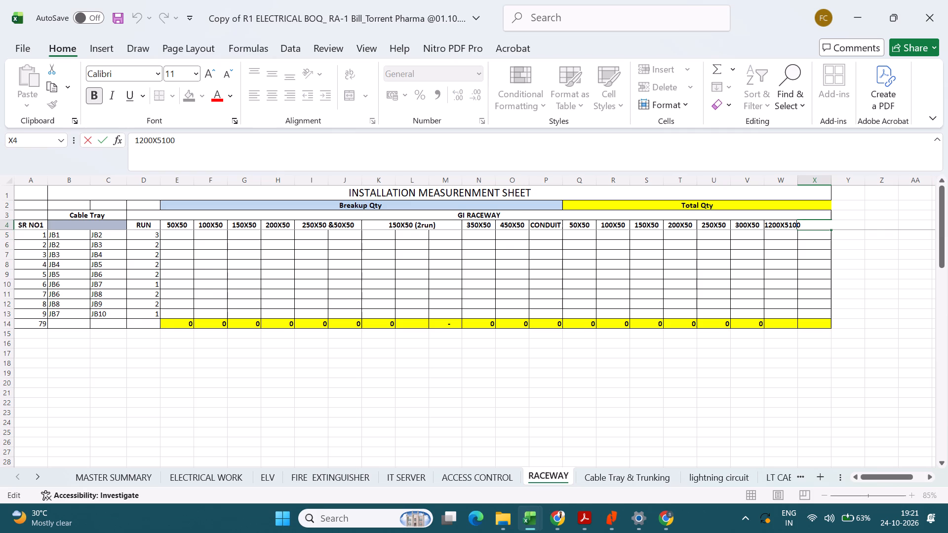
pyautogui.press('Left')
pyautogui.press('Left')
pyautogui.press('BackSpace')
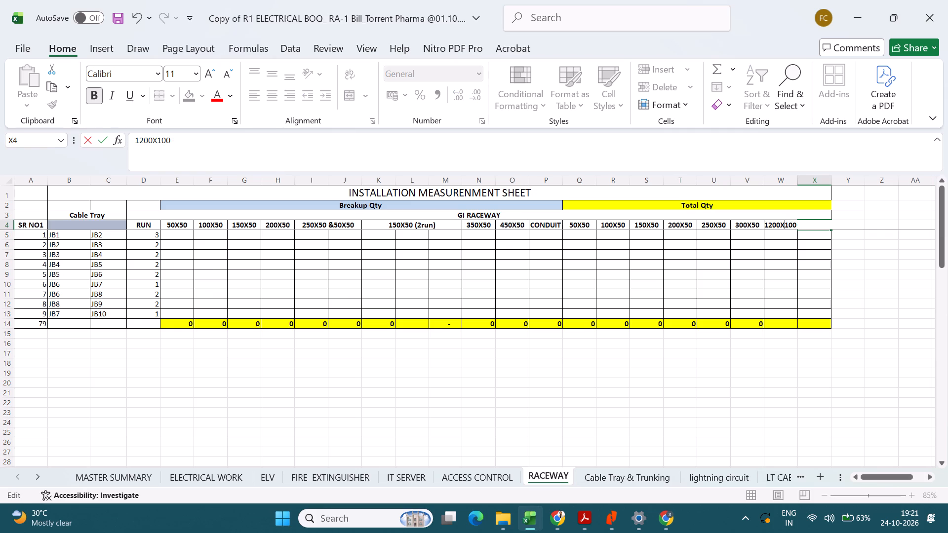
pyautogui.press('Return')
# Replace the first cable tray run's end points in row 5 with A3AD and Elec Room.
pyautogui.moveTo(691, 321); pyautogui.dragTo(207, 294, button='middle')
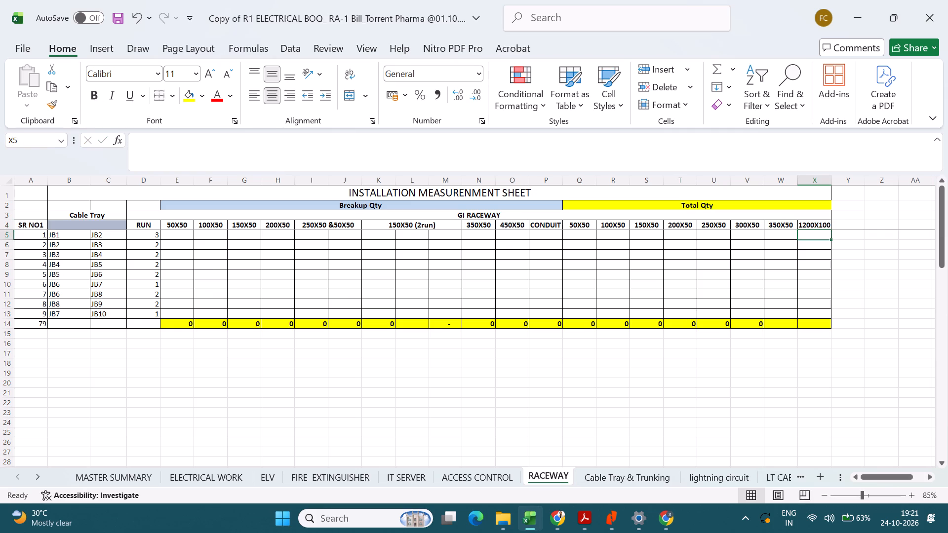
pyautogui.click(57, 237)
pyautogui.write('A3AD')
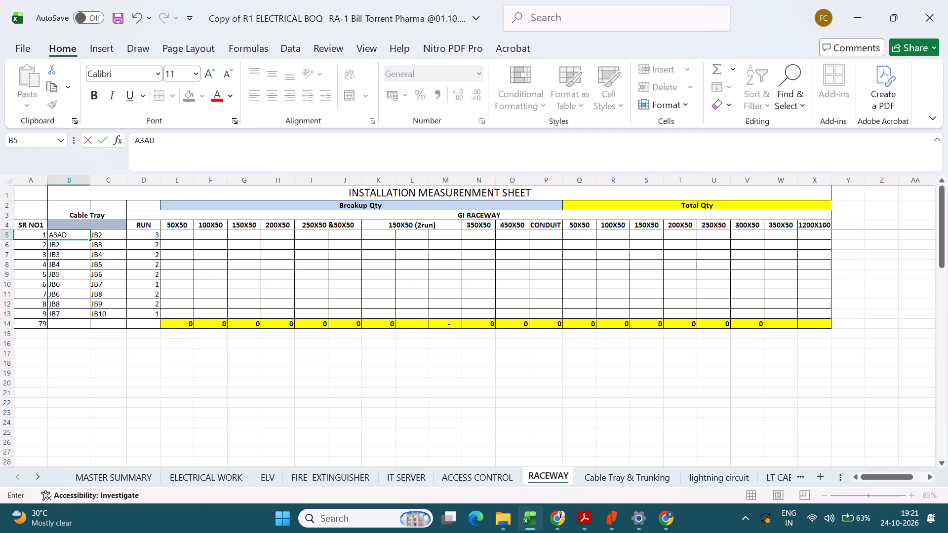
pyautogui.press('BackSpace')
pyautogui.press('BackSpace')
pyautogui.write('AD')
pyautogui.press('Tab')
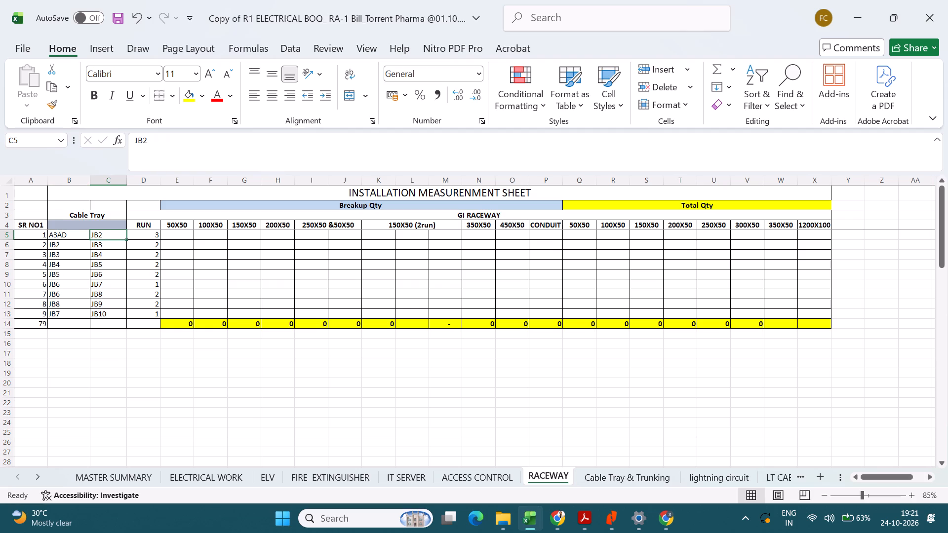
pyautogui.write('Electri')
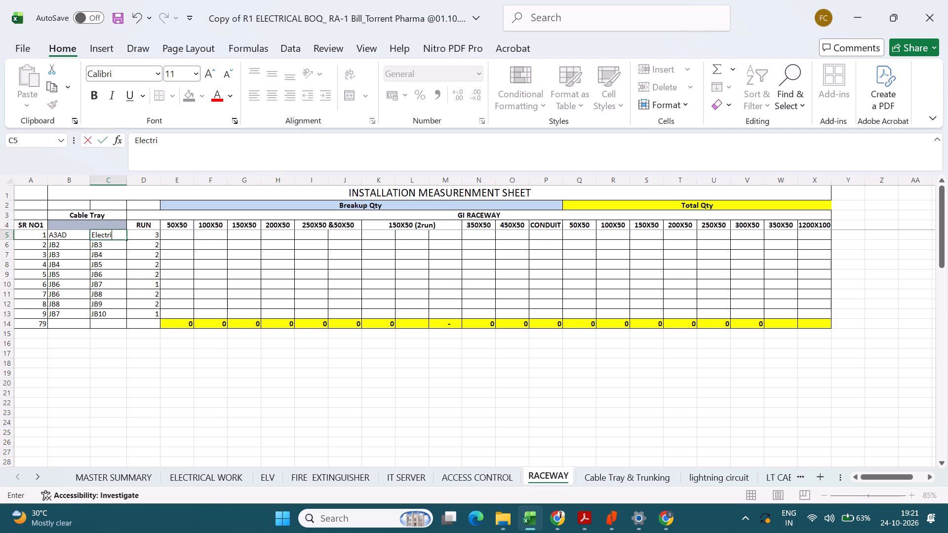
pyautogui.press('BackSpace')
pyautogui.press('BackSpace')
pyautogui.press('BackSpace')
pyautogui.press('space')
pyautogui.write('Room')
pyautogui.press('Return')
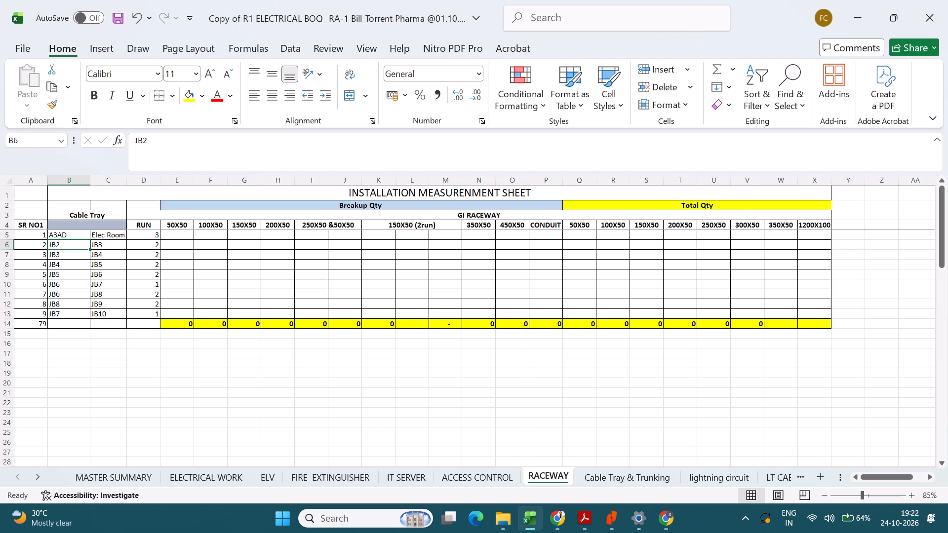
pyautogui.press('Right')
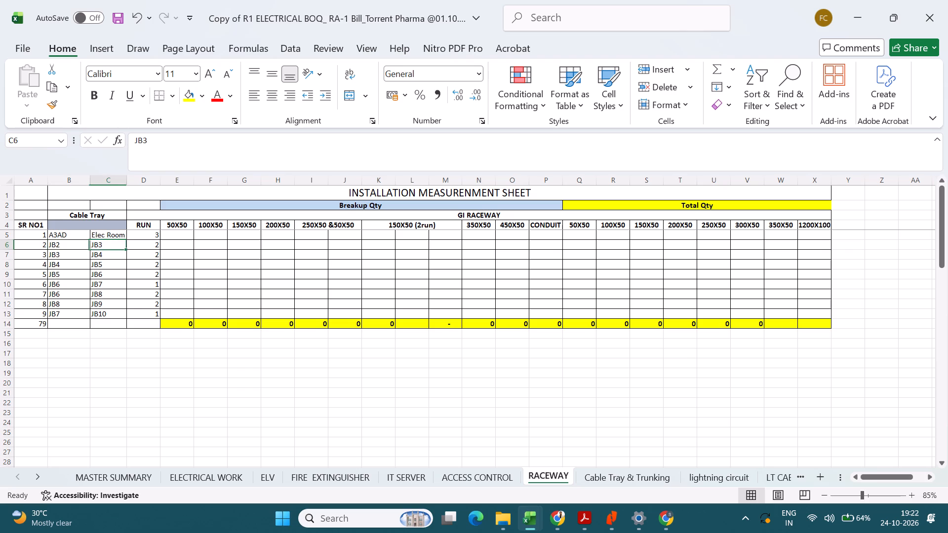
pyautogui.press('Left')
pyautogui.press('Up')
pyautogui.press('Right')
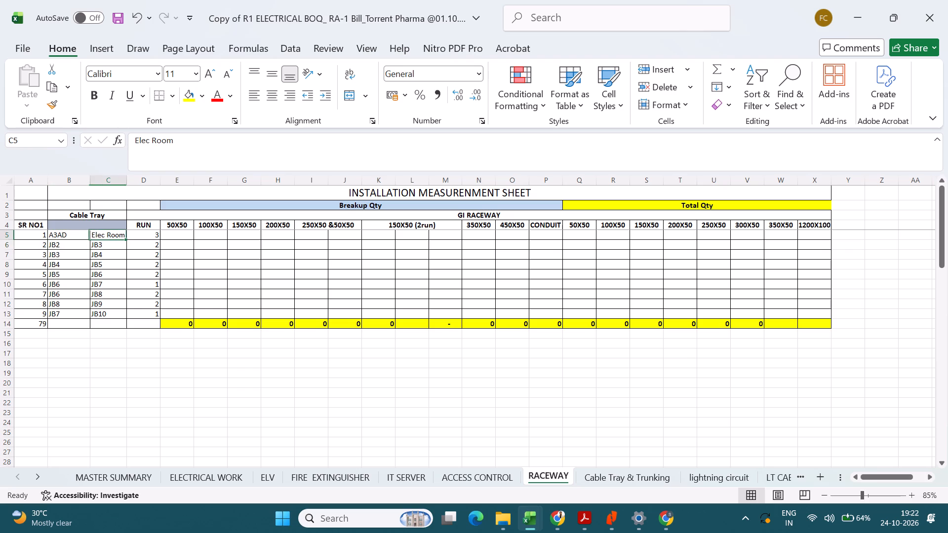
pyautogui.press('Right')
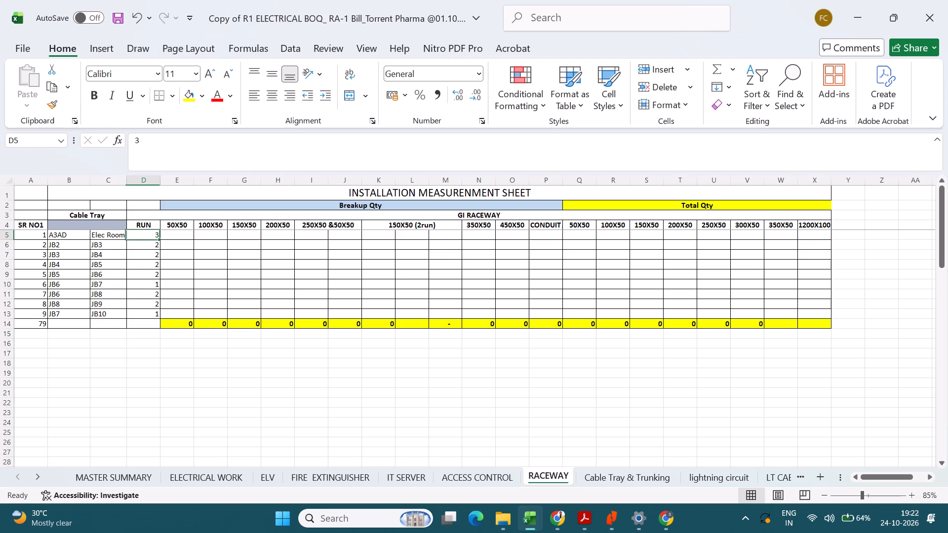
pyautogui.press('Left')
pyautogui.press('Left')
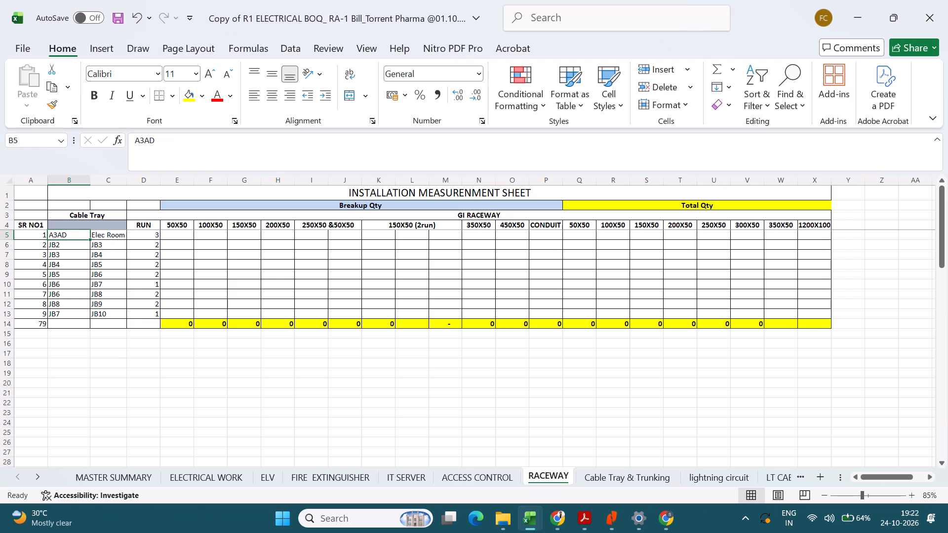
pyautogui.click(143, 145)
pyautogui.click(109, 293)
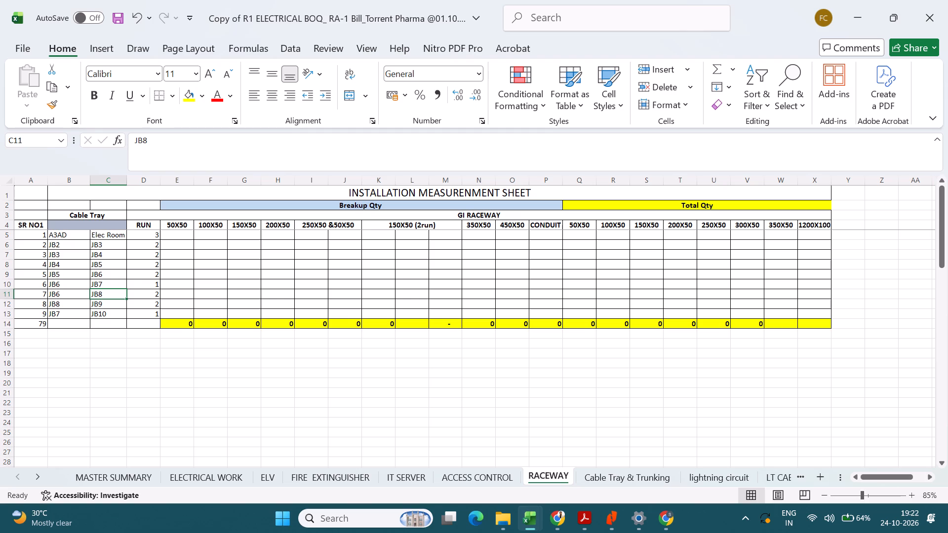
# Add a second A3AD to Elec Room entry in a new row 6, copied from row 5, with serial number 2.
pyautogui.click(2, 244)
pyautogui.hotkey('ctrl', '+')
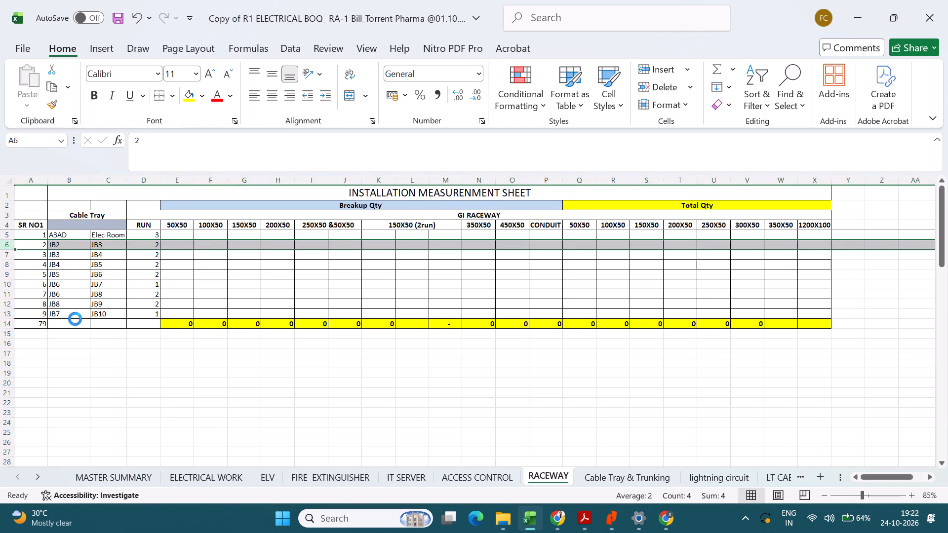
pyautogui.click(100, 248)
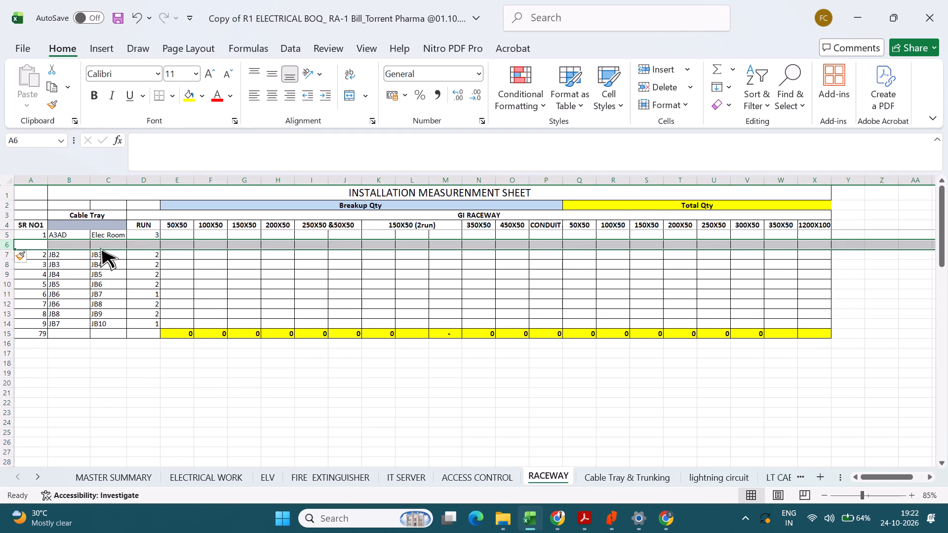
pyautogui.click(84, 263)
pyautogui.moveTo(72, 235); pyautogui.dragTo(103, 238)
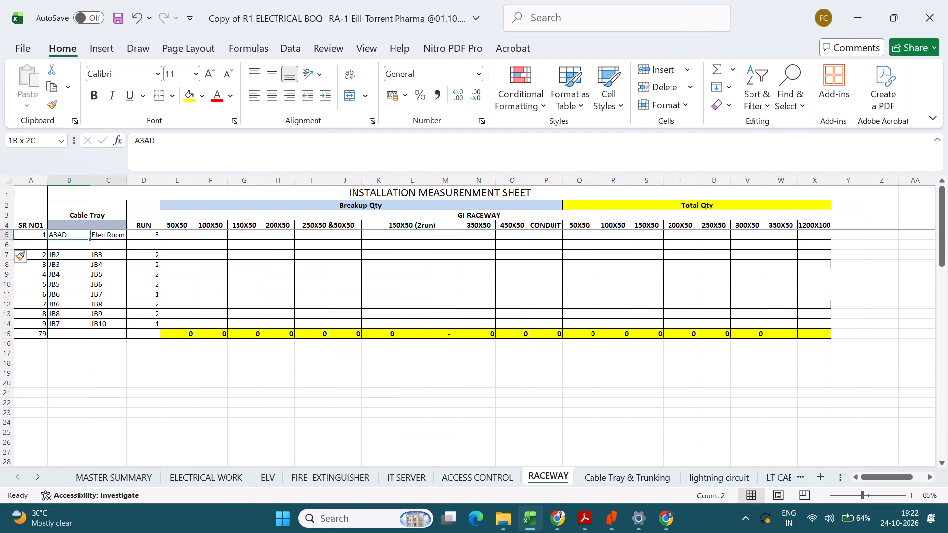
pyautogui.moveTo(103, 238); pyautogui.dragTo(106, 237)
pyautogui.hotkey('ctrl', 'c')
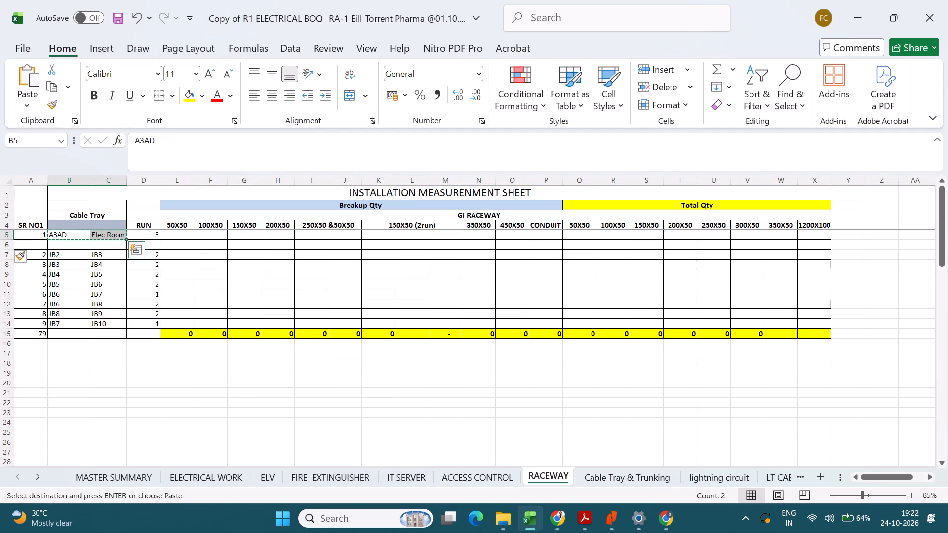
pyautogui.click(74, 246)
pyautogui.hotkey('ctrl', 'v')
pyautogui.click(42, 242)
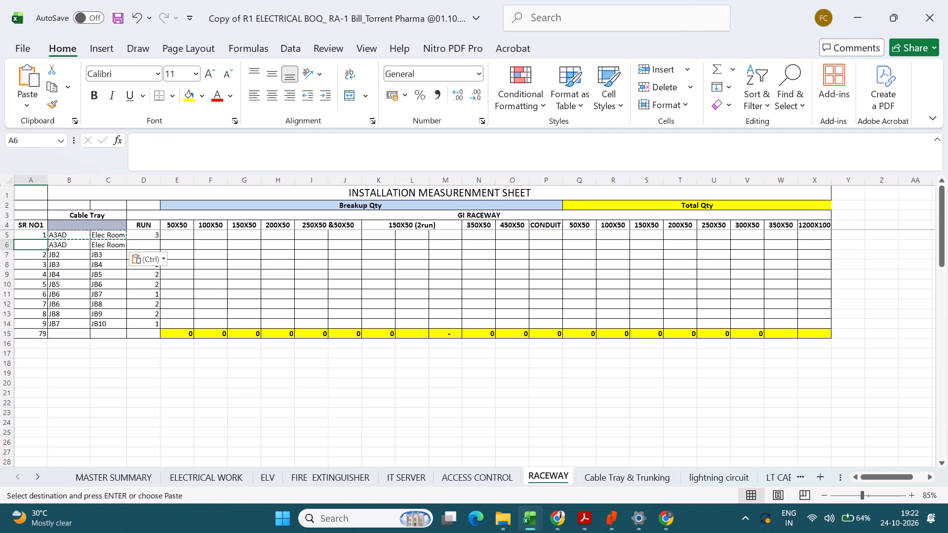
pyautogui.press('2')
pyautogui.press('Return')
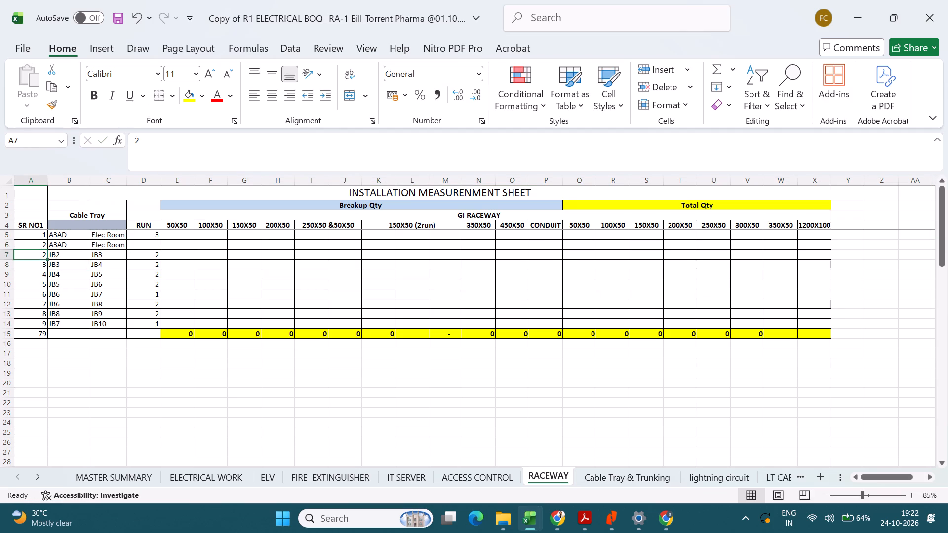
# Extend the two A3AD labels to A3AD(1M) in row 5 and A3AD(1L) in row 6.
pyautogui.click(73, 285)
pyautogui.click(74, 245)
pyautogui.click(74, 236)
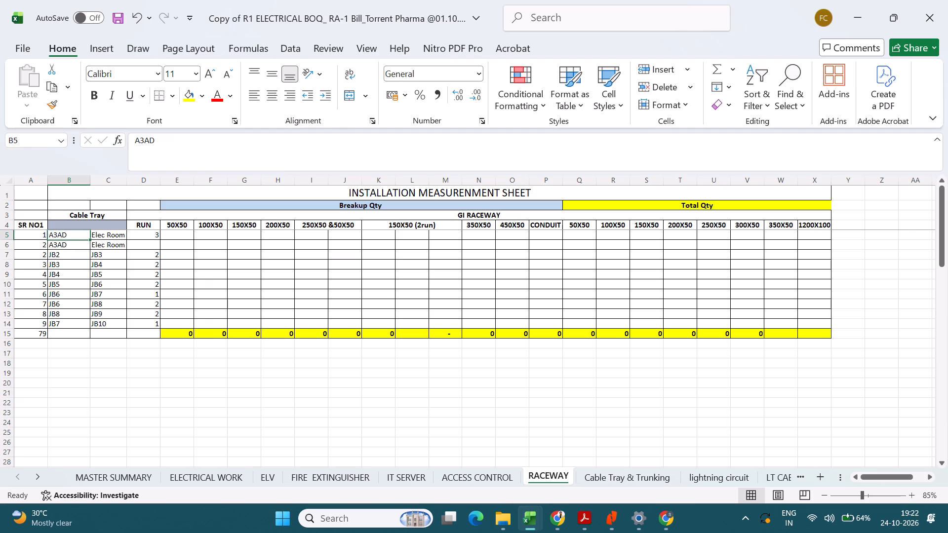
pyautogui.doubleClick(73, 235)
pyautogui.hotkey('shift', '(')
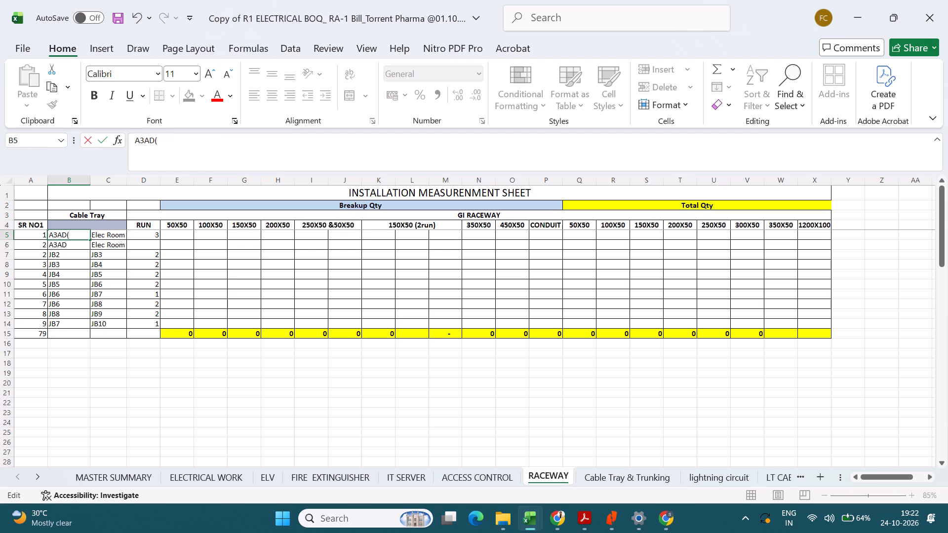
pyautogui.press('1')
pyautogui.hotkey('shift', 'm')
pyautogui.hotkey('shift', ')')
pyautogui.click(81, 266)
pyautogui.doubleClick(73, 245)
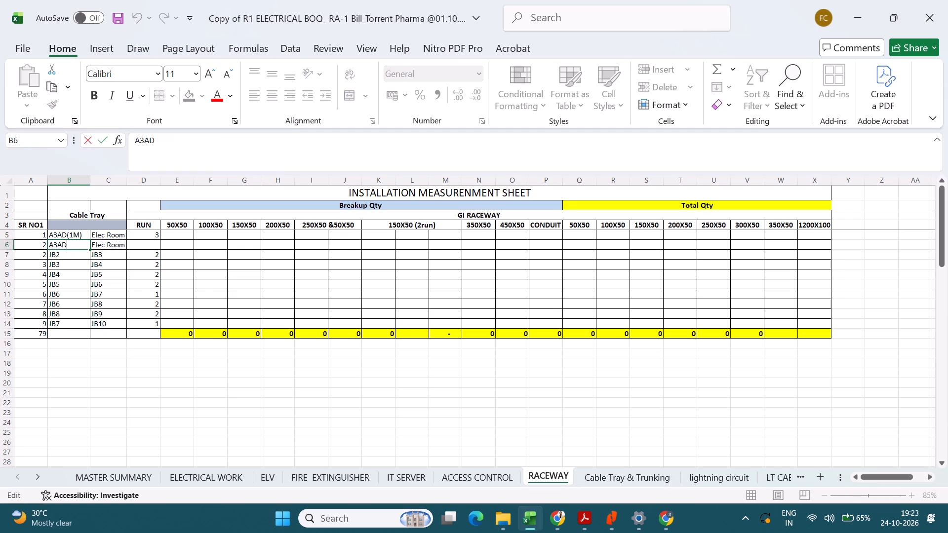
pyautogui.hotkey('shift', '(')
pyautogui.write('1L')
pyautogui.hotkey('shift', ')')
pyautogui.click(105, 324)
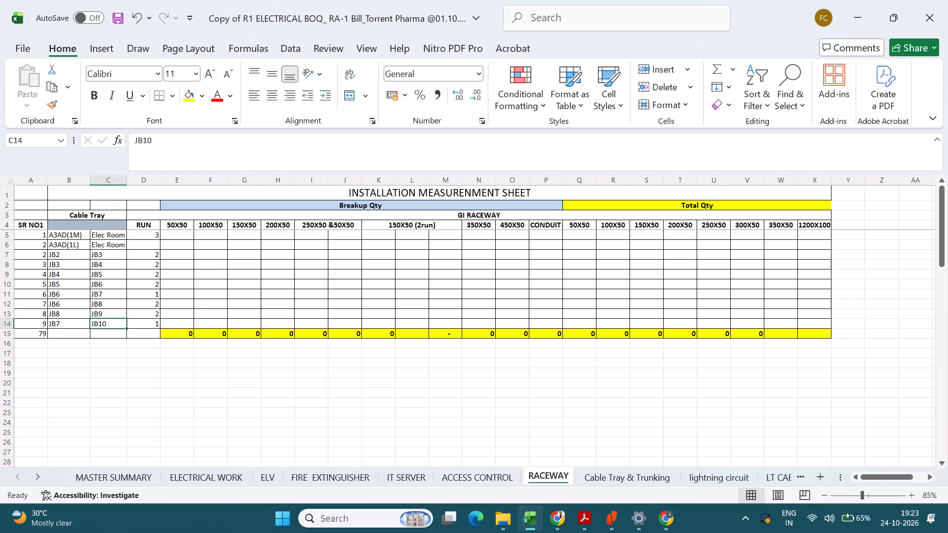
# Clear the RUN value for the A3AD(1M) row, cell D5.
pyautogui.click(812, 238)
pyautogui.scroll(2, 754, 305)
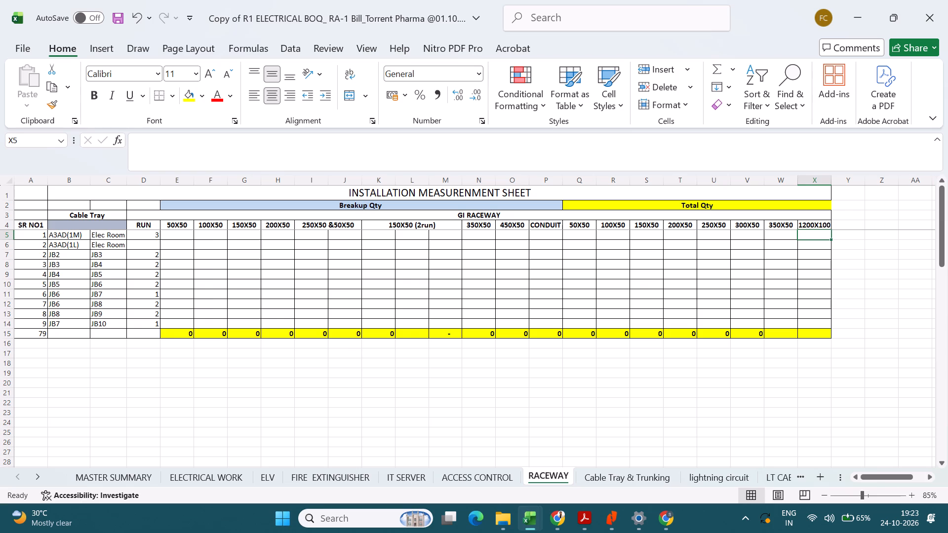
pyautogui.scroll(4, 753, 315)
pyautogui.click(151, 234)
pyautogui.press('Delete')
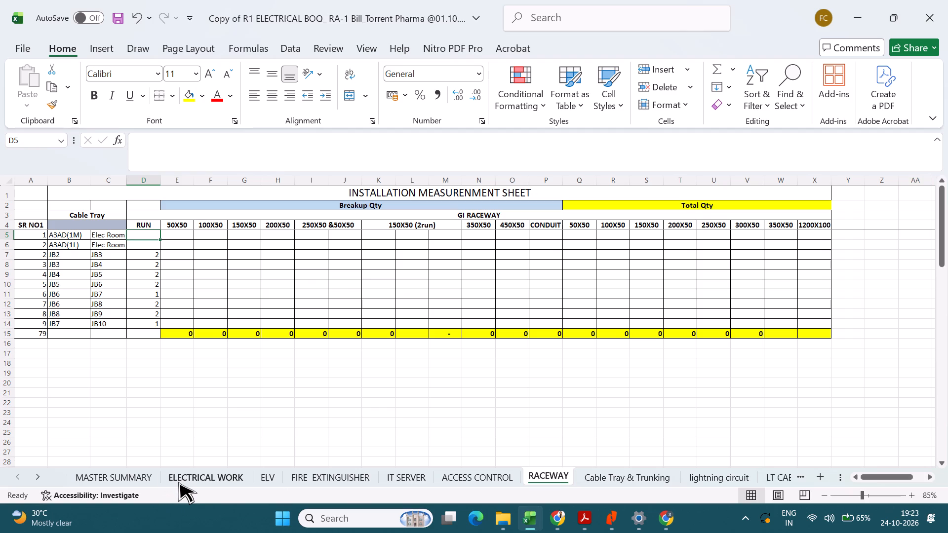
# After checking the Admin Building workbook's 1200 x 100mm quantity, enter 1200X100 quantities of 250 for A3AD(1M) in X5 and 280 for A3AD(1L) in X6.
pyautogui.hotkey('alt', 'Tab')
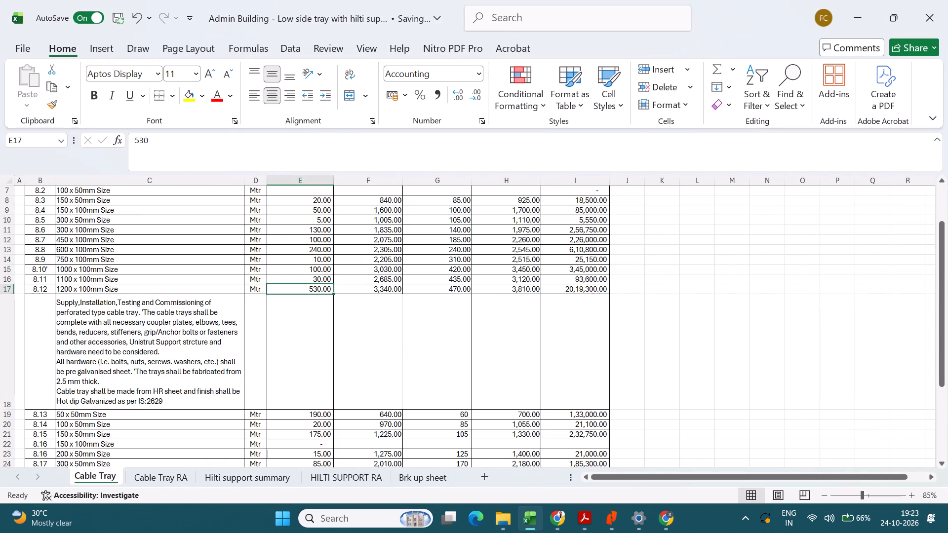
pyautogui.hotkey('alt', 'Tab')
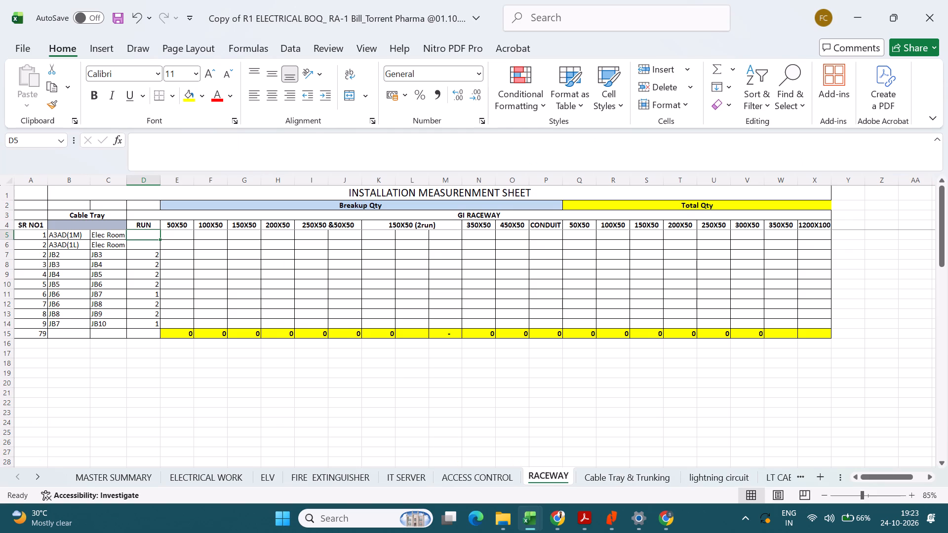
pyautogui.press('Right')
pyautogui.press('Right')
pyautogui.press('Right')
pyautogui.press('Right')
pyautogui.press('Right')
pyautogui.press('Right')
pyautogui.press('Right')
pyautogui.press('Right')
pyautogui.press('Right')
pyautogui.press('Right')
pyautogui.press('Right')
pyautogui.press('Right')
pyautogui.press('Right')
pyautogui.press('Right')
pyautogui.press('Right')
pyautogui.press('Right')
pyautogui.press('Right')
pyautogui.press('Right')
pyautogui.press('Right')
pyautogui.press('Right')
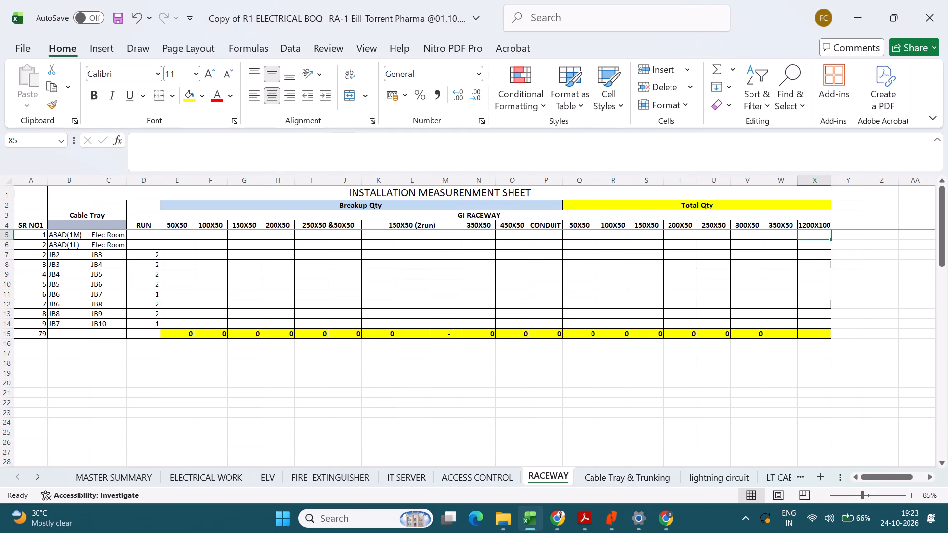
pyautogui.write('250')
pyautogui.press('Return')
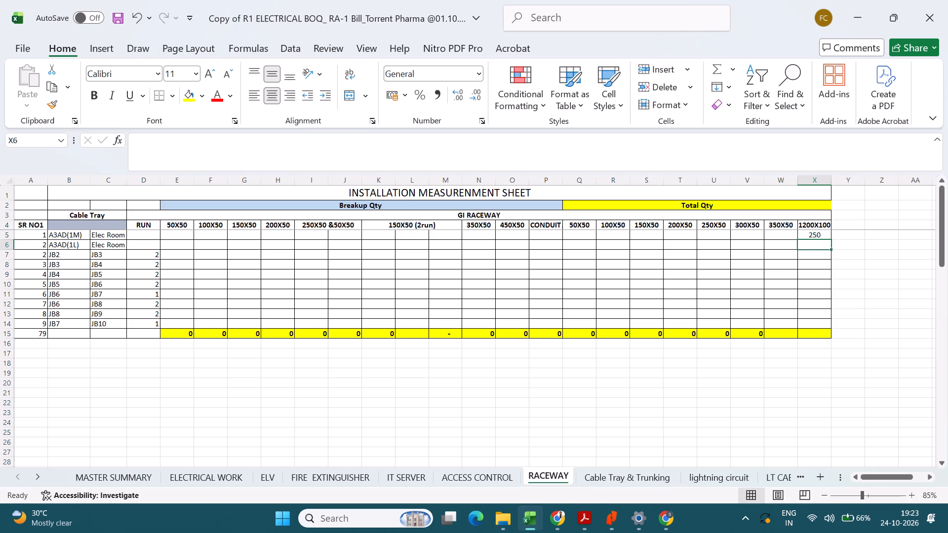
pyautogui.write('280')
pyautogui.press('Return')
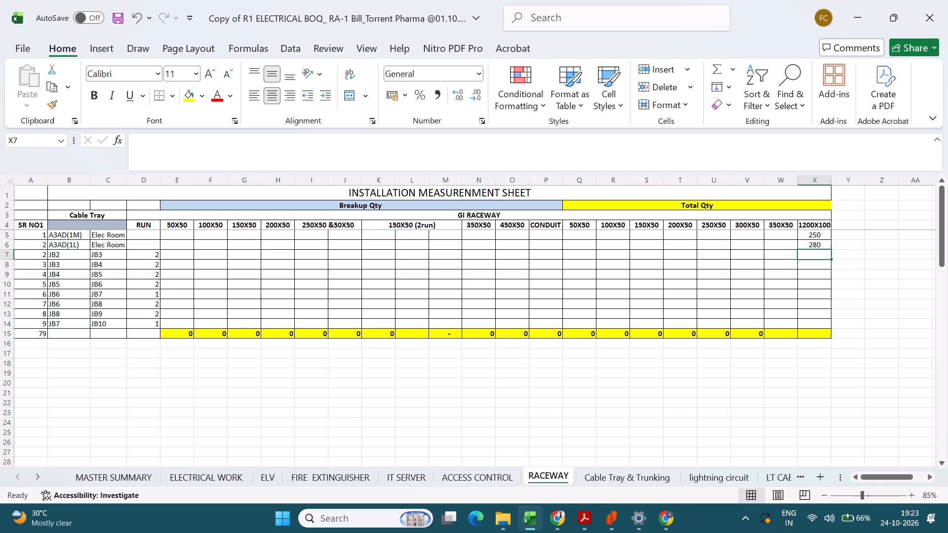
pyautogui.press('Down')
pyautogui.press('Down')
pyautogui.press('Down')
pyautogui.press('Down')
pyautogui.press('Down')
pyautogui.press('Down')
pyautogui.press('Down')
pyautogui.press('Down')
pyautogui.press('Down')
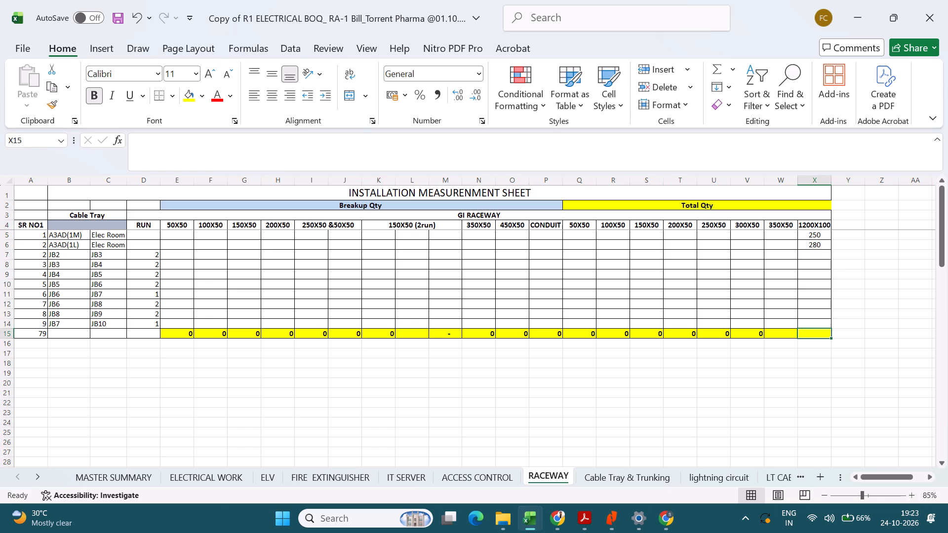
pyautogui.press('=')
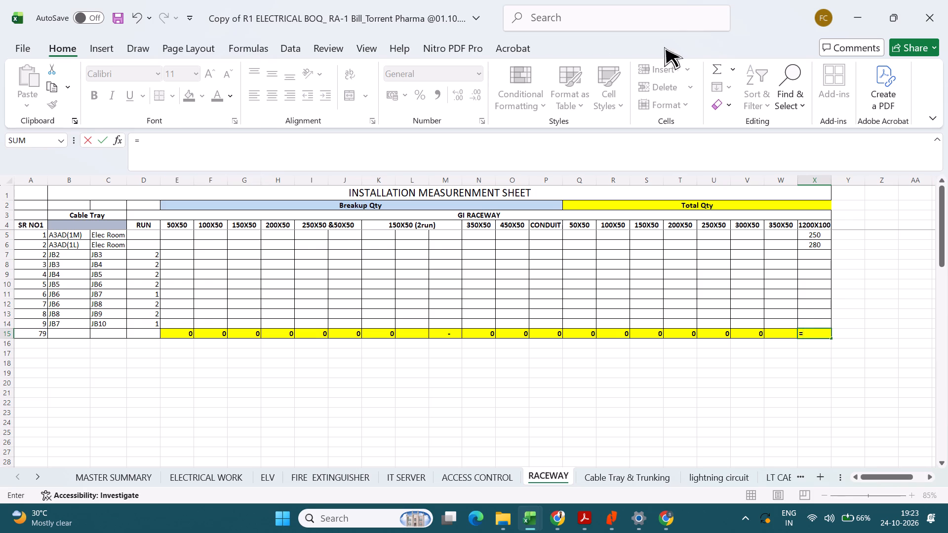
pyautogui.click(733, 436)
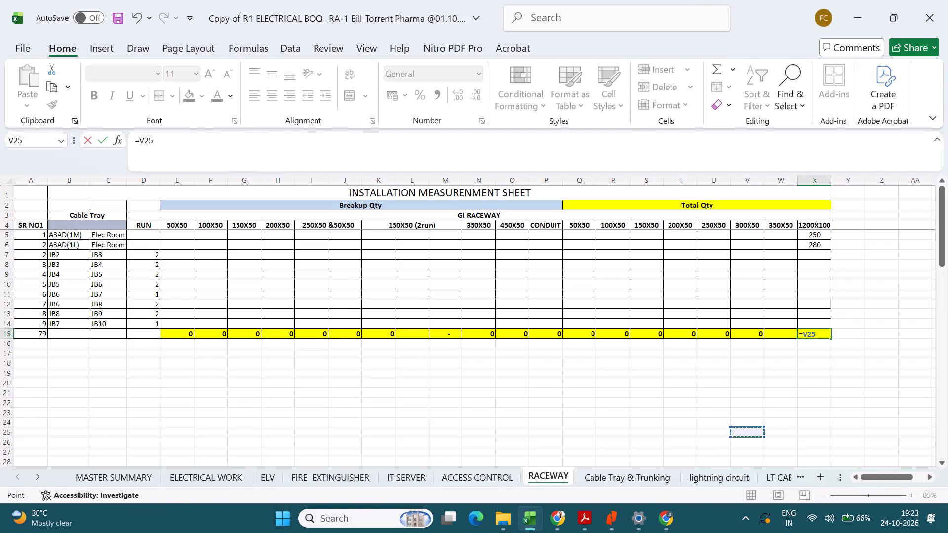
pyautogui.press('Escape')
# Total the 1200X100 column in cell X15 with an automatic sum of X5:X14.
pyautogui.click(815, 335)
pyautogui.click(717, 70)
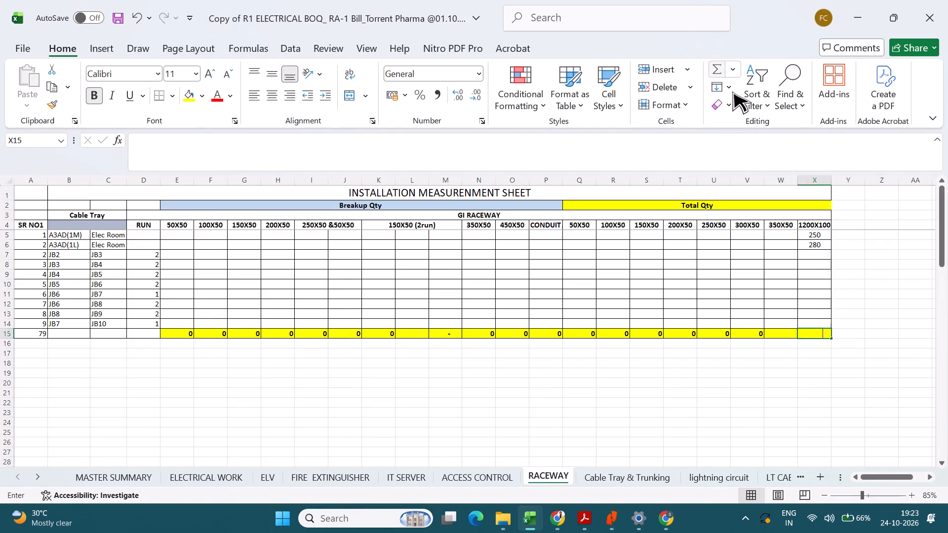
pyautogui.press('Return')
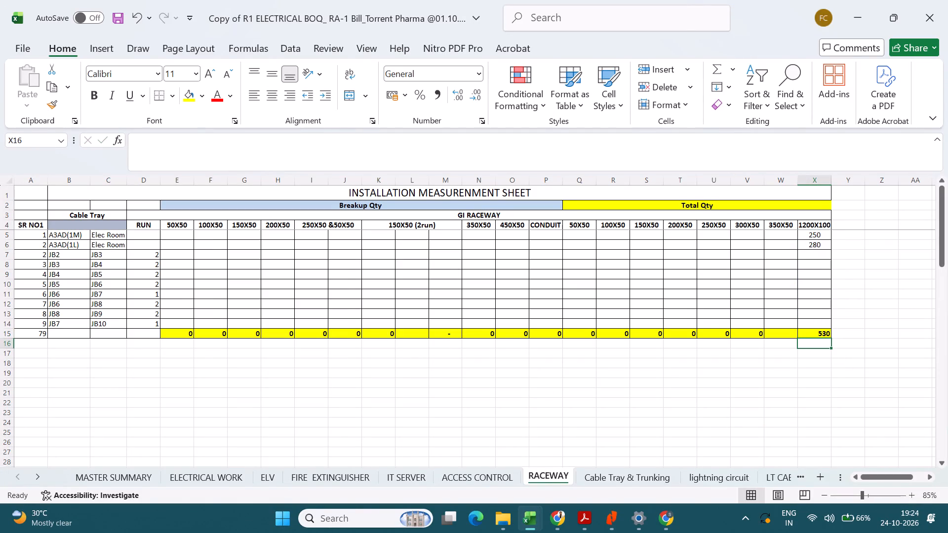
pyautogui.click(827, 332)
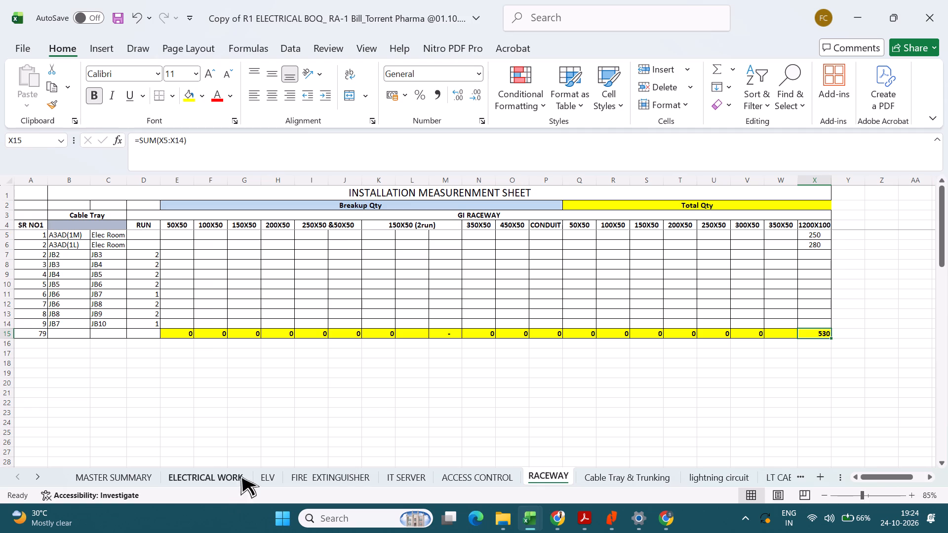
# Rename the RACEWAY sheet as Cable tray Brkup.
pyautogui.rightClick(535, 478)
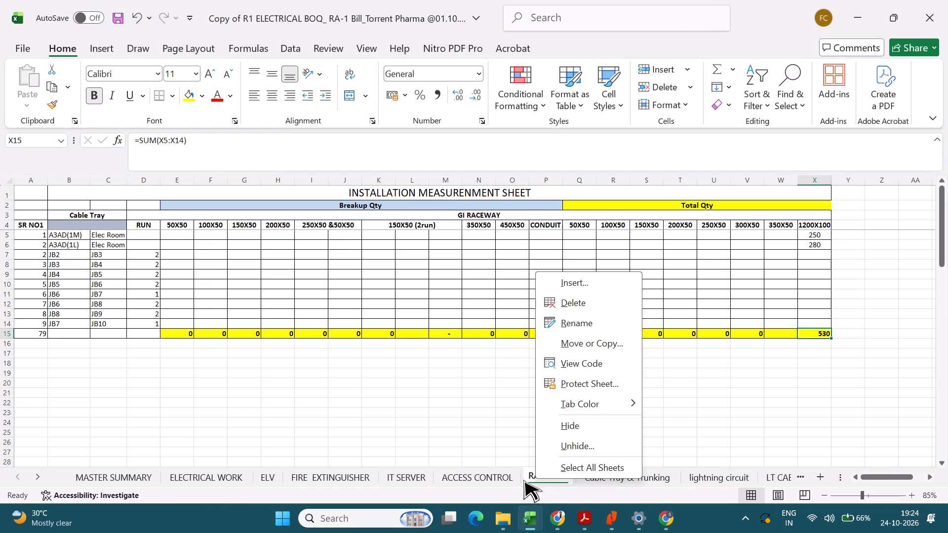
pyautogui.click(528, 474)
pyautogui.click(537, 470)
pyautogui.doubleClick(536, 474)
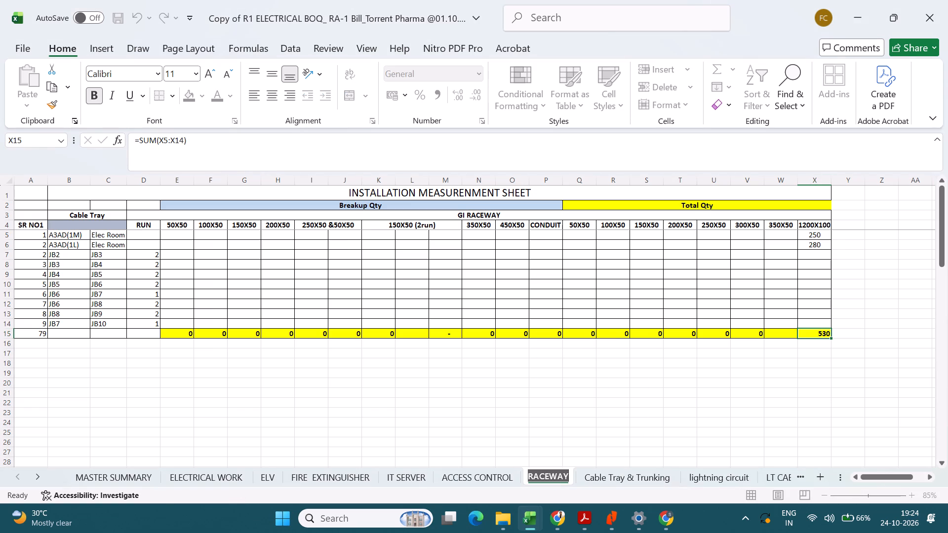
pyautogui.write('Cable tray')
pyautogui.press('space')
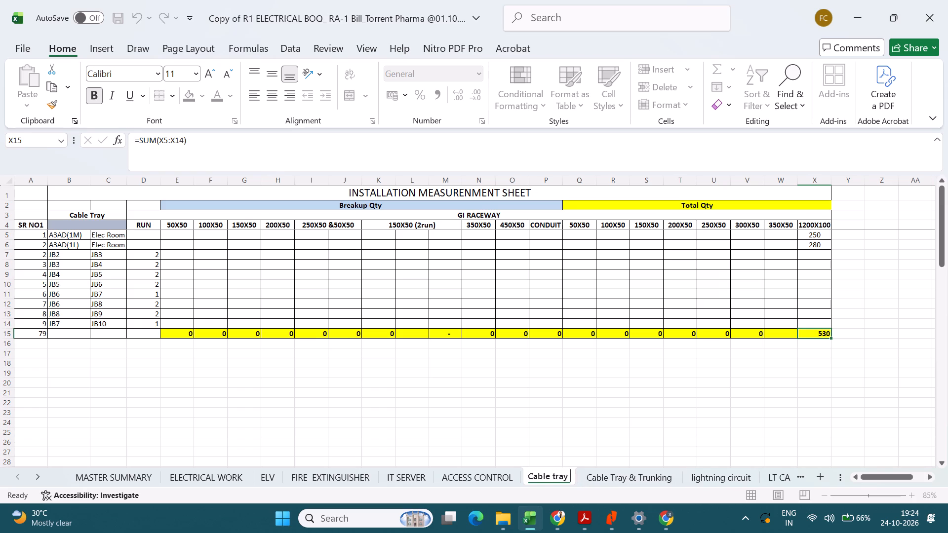
pyautogui.write('Brk u')
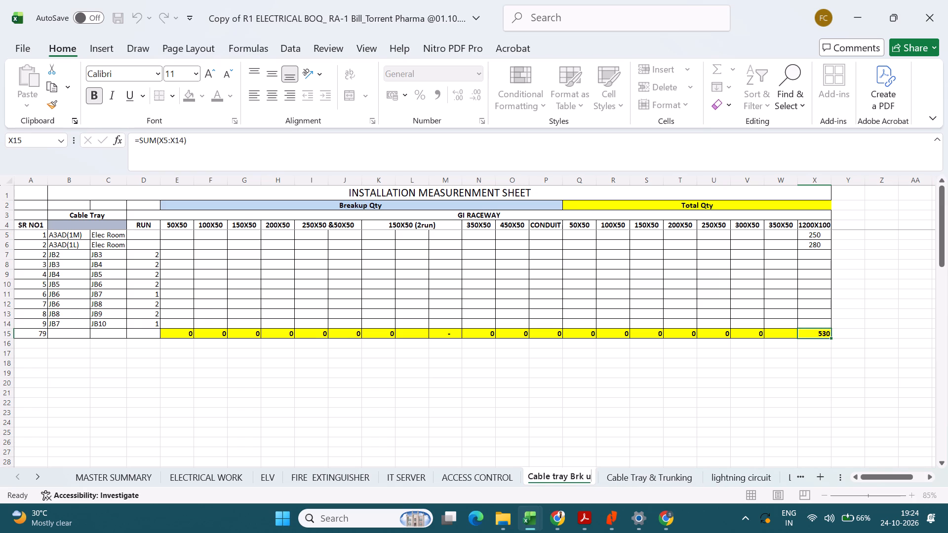
pyautogui.press('p')
pyautogui.press('BackSpace')
pyautogui.press('BackSpace')
pyautogui.press('BackSpace')
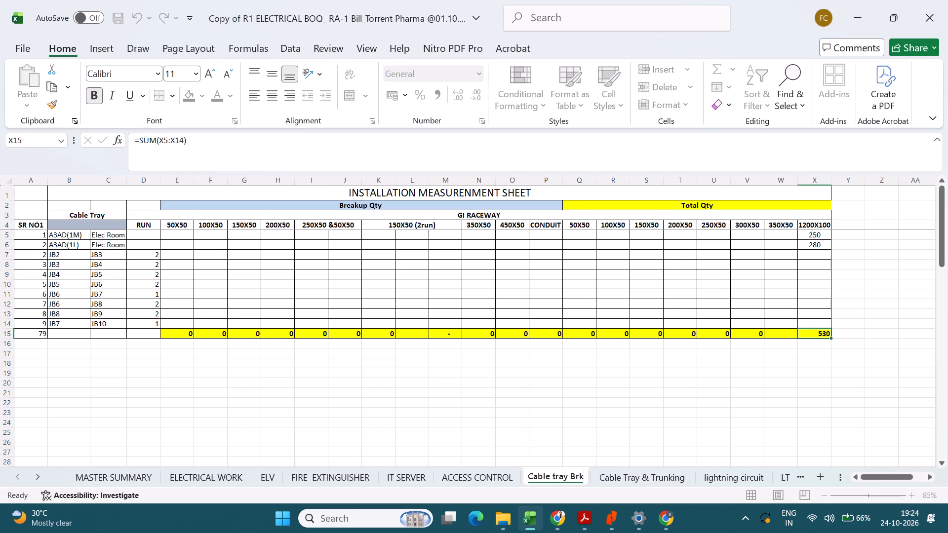
pyautogui.write('up')
pyautogui.click(576, 367)
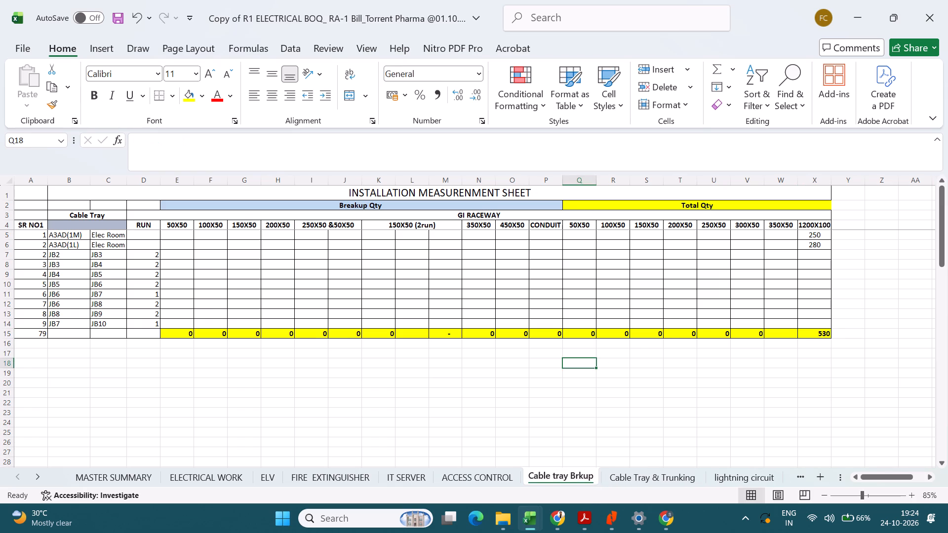
# Copy the Cable tray Brkup sheet into the Admin Building - Low side tray with hilti support workbook, placing it before Hilti support summary.
pyautogui.rightClick(580, 476)
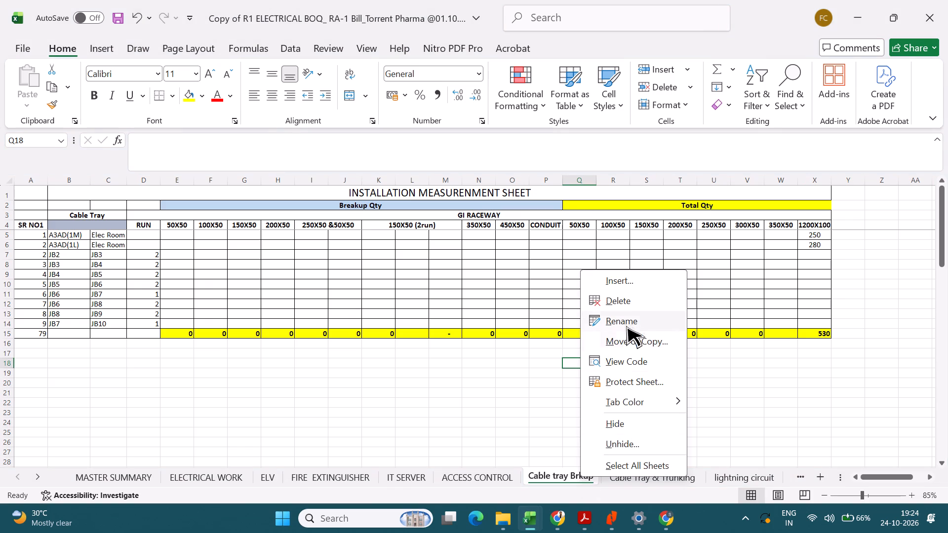
pyautogui.click(626, 343)
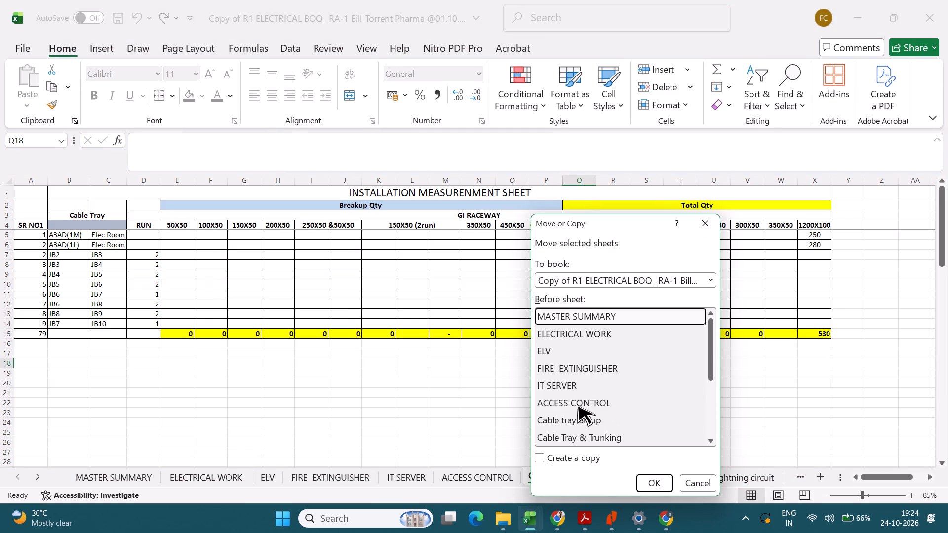
pyautogui.scroll(-8, 602, 403)
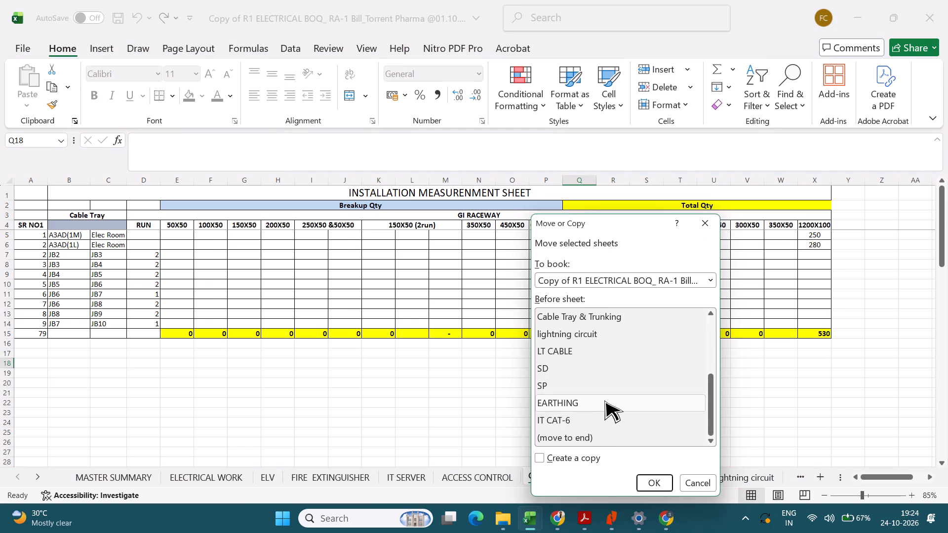
pyautogui.scroll(5, 603, 400)
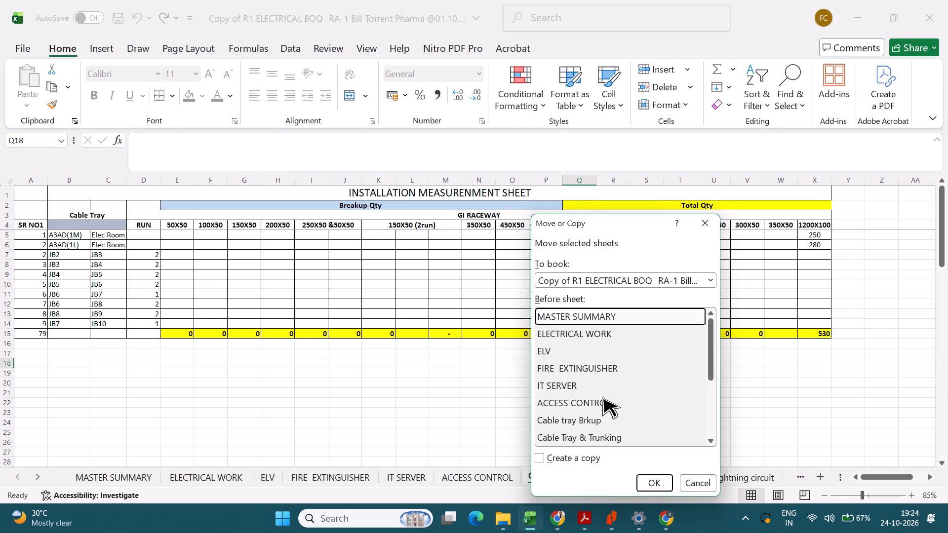
pyautogui.scroll(-2, 602, 402)
pyautogui.click(606, 363)
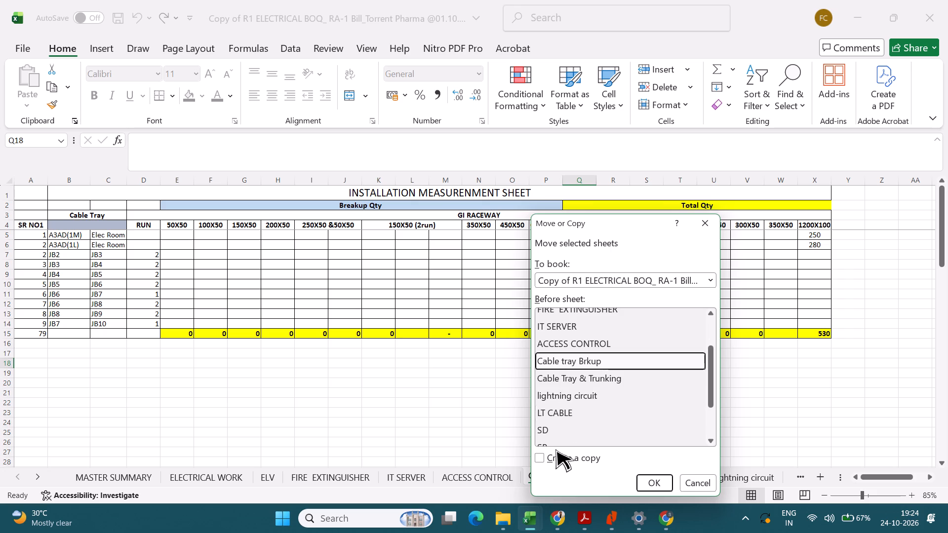
pyautogui.click(551, 457)
pyautogui.click(613, 282)
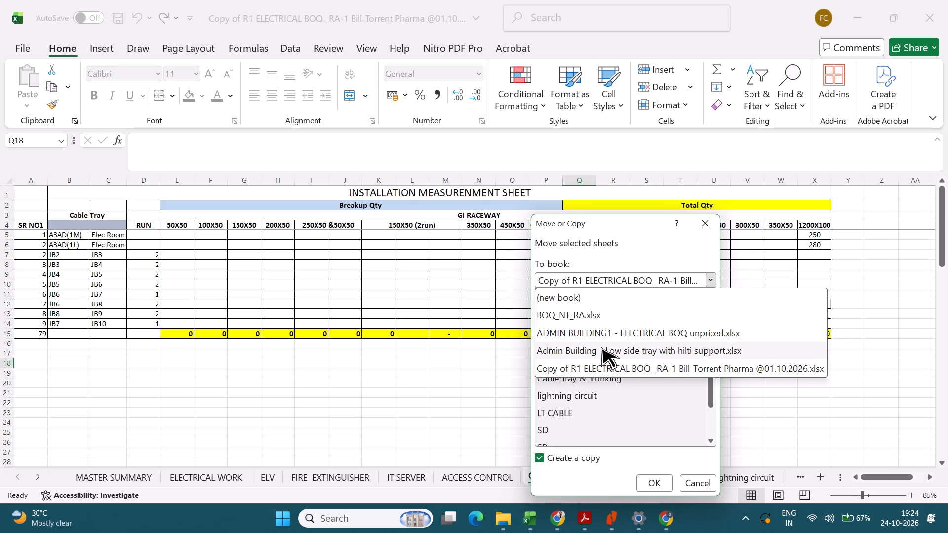
pyautogui.click(601, 349)
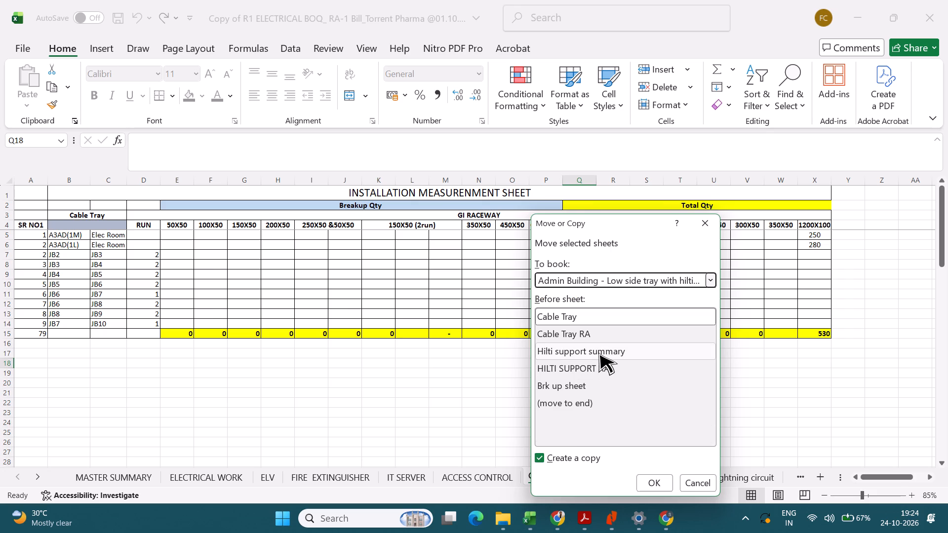
pyautogui.click(601, 335)
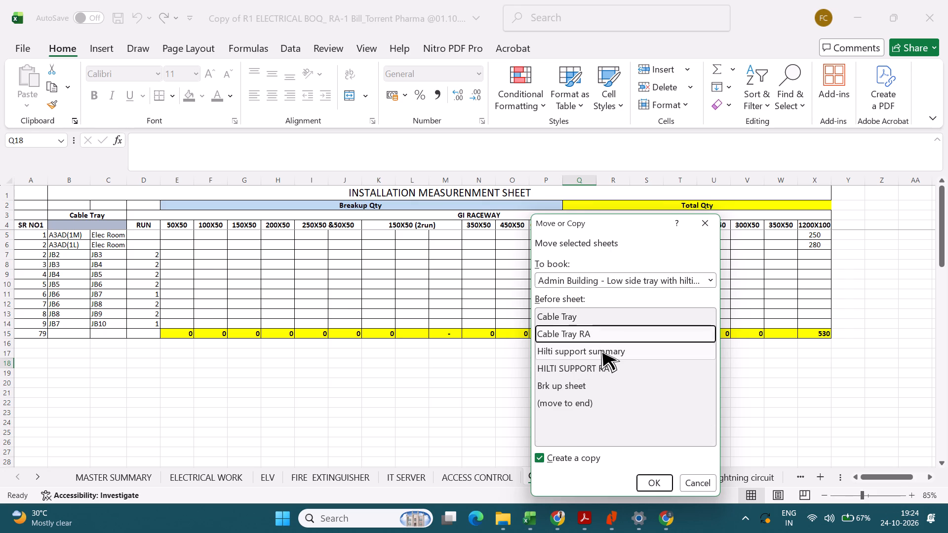
pyautogui.click(601, 350)
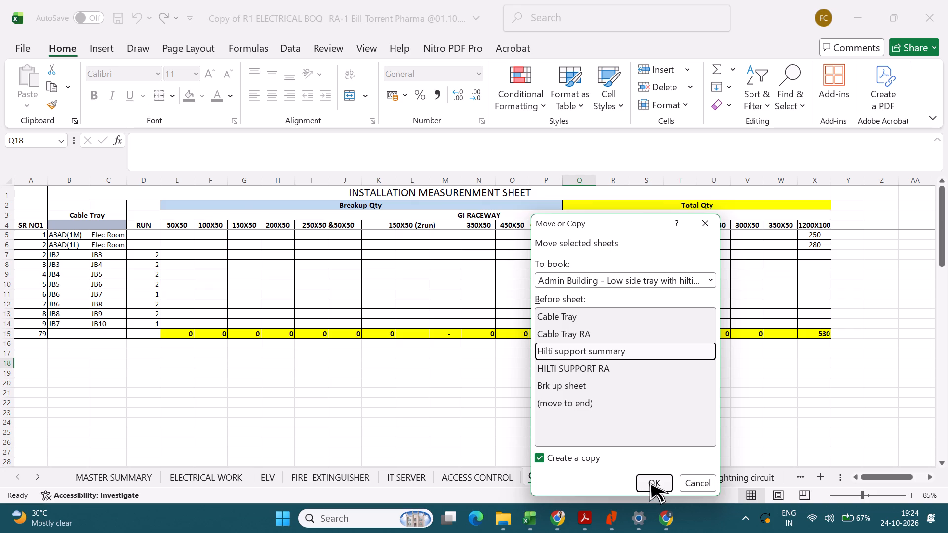
pyautogui.click(649, 481)
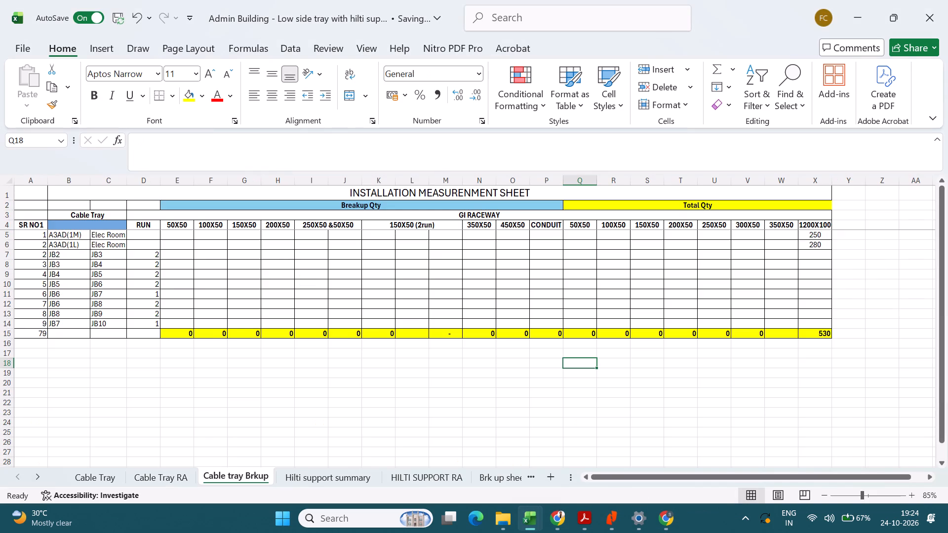
# Link the 1200 x 100mm quantity in E17 of the Cable Tray sheet to the 1200X100 total in X15 of Cable tray Brkup.
pyautogui.scroll(2, 698, 274)
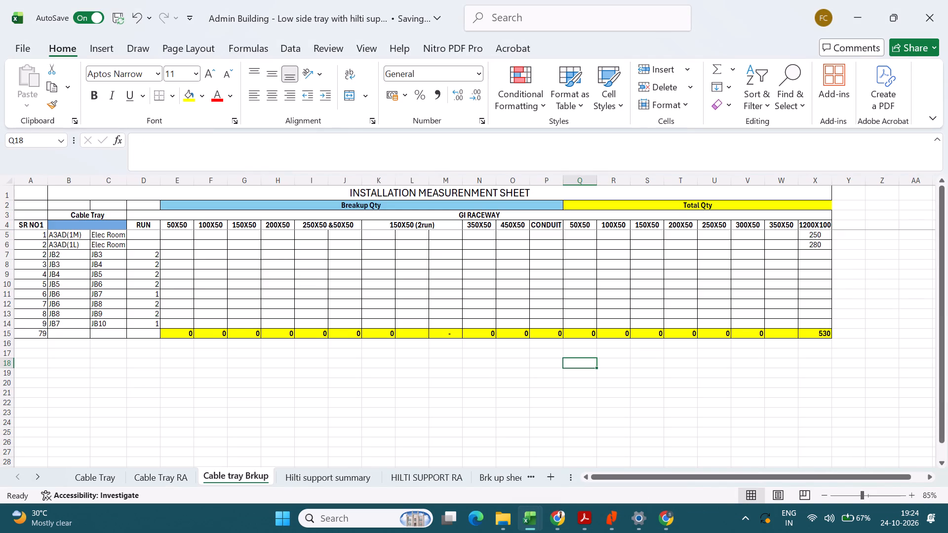
pyautogui.click(813, 332)
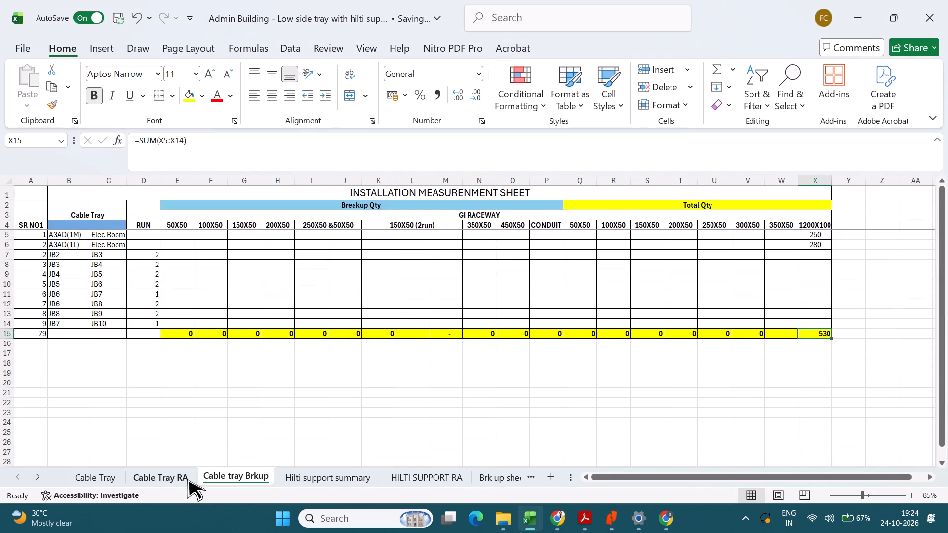
pyautogui.click(89, 479)
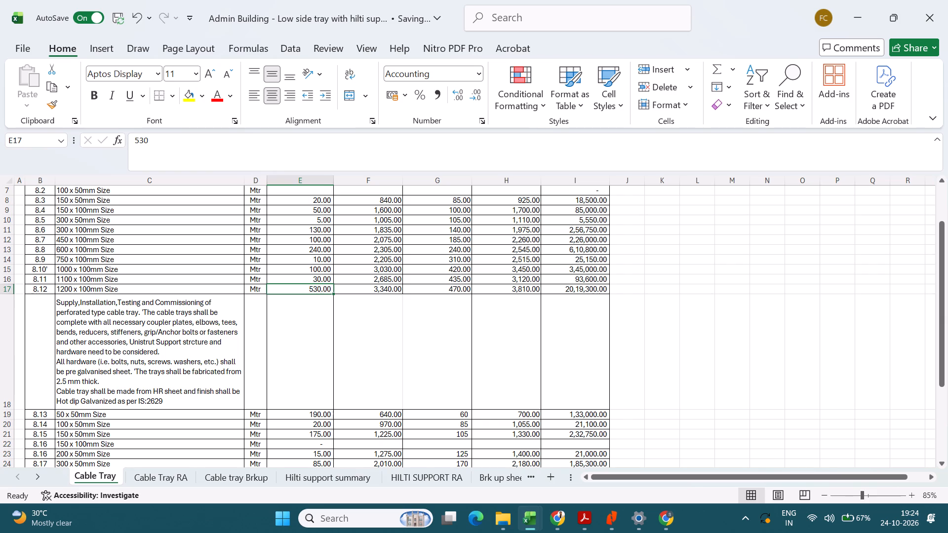
pyautogui.press('=')
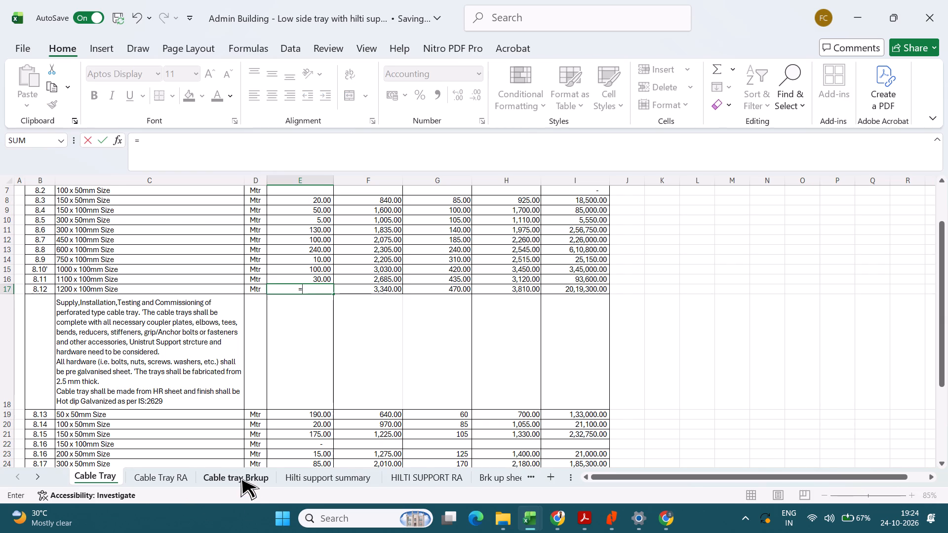
pyautogui.click(240, 477)
pyautogui.click(816, 334)
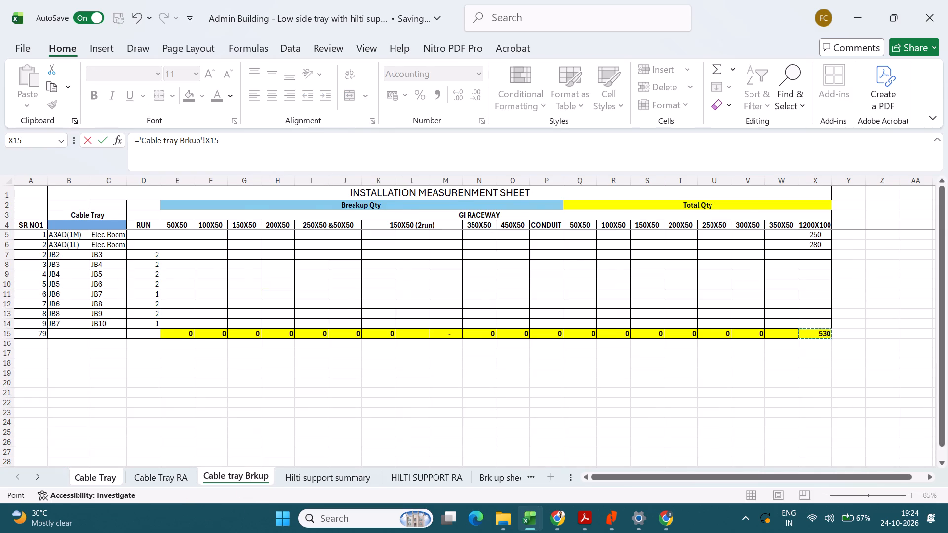
pyautogui.press('Return')
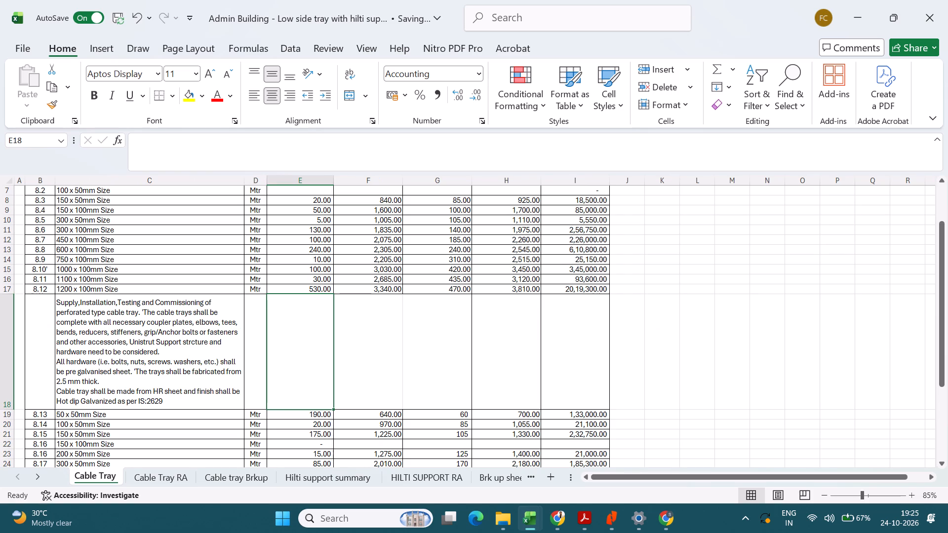
# Return to the Cable tray Brkup sheet and inspect the A3AD(1M) quantity in cell X5.
pyautogui.click(208, 473)
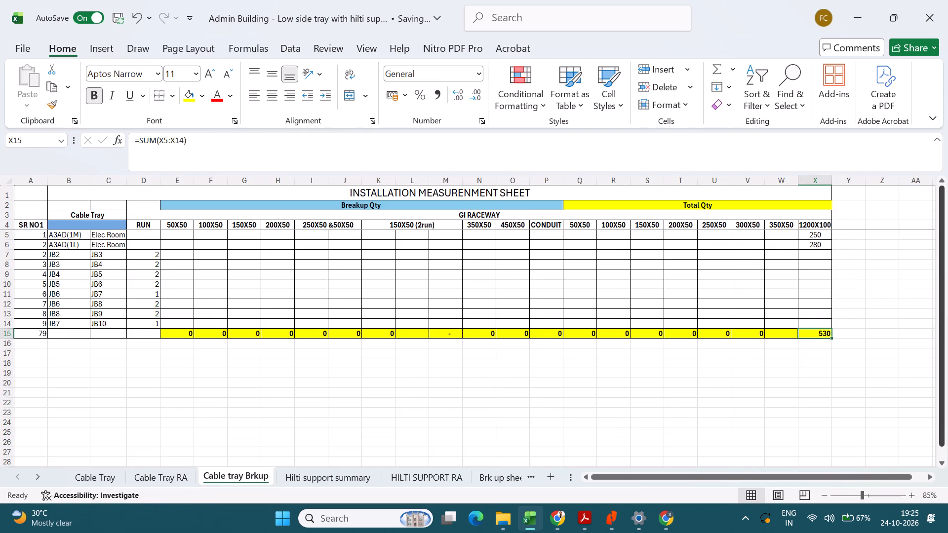
pyautogui.click(823, 233)
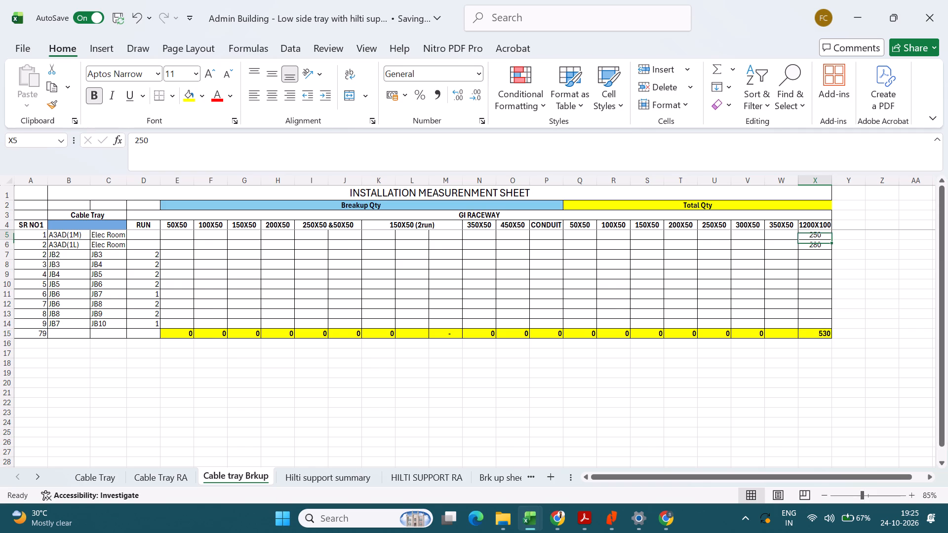
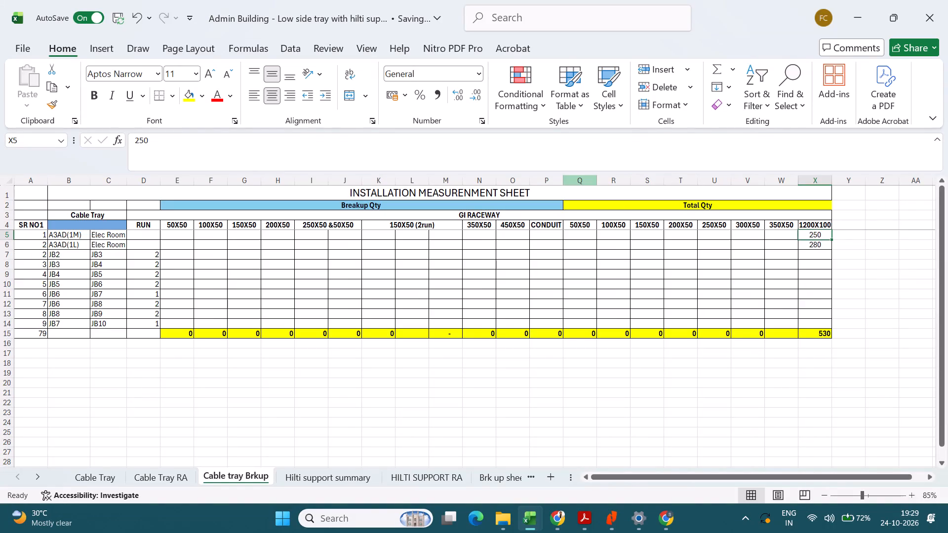
# Insert a blank row above the A3AD(1L) row in Cable tray Brkup.
pyautogui.click(4, 246)
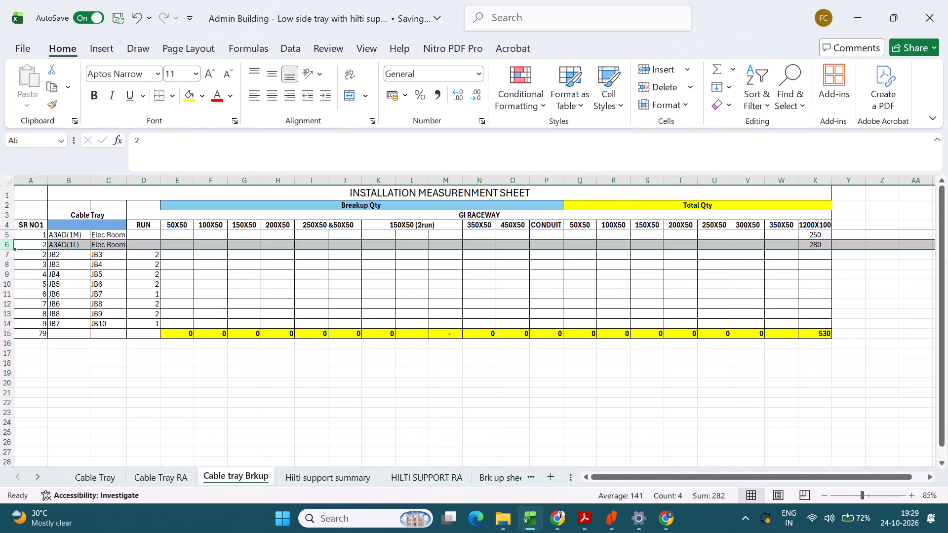
pyautogui.hotkey('ctrl', '+')
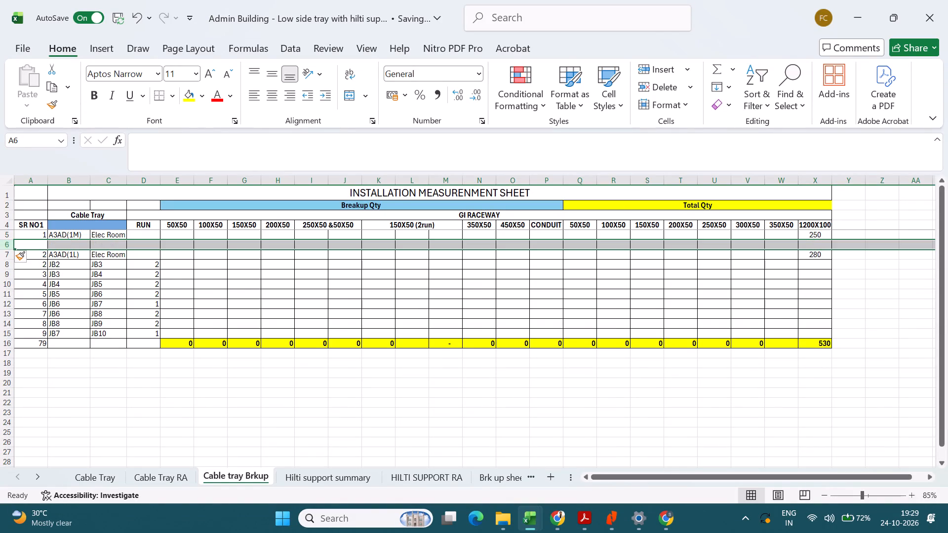
# Label the new row's cable tray start point in B6 as A3AC(1M).
pyautogui.click(55, 245)
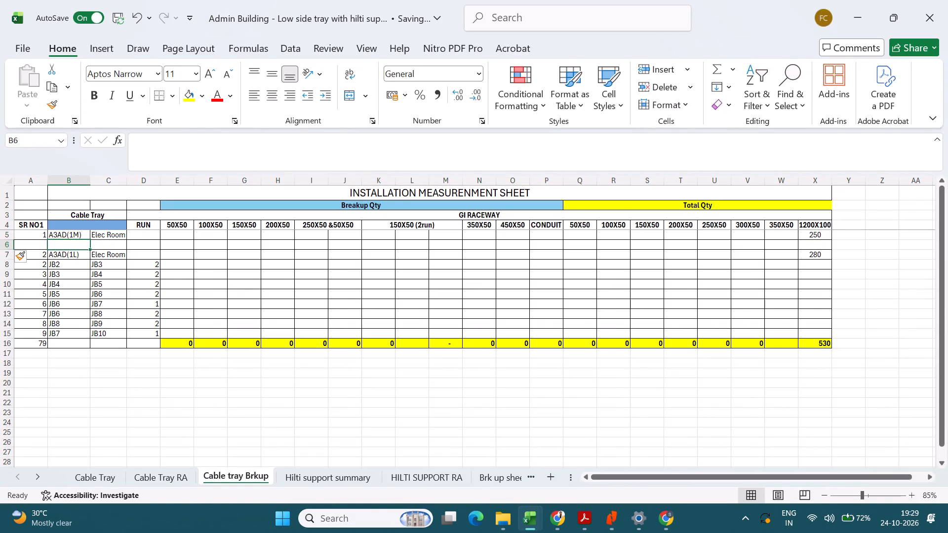
pyautogui.click(79, 232)
pyautogui.click(39, 248)
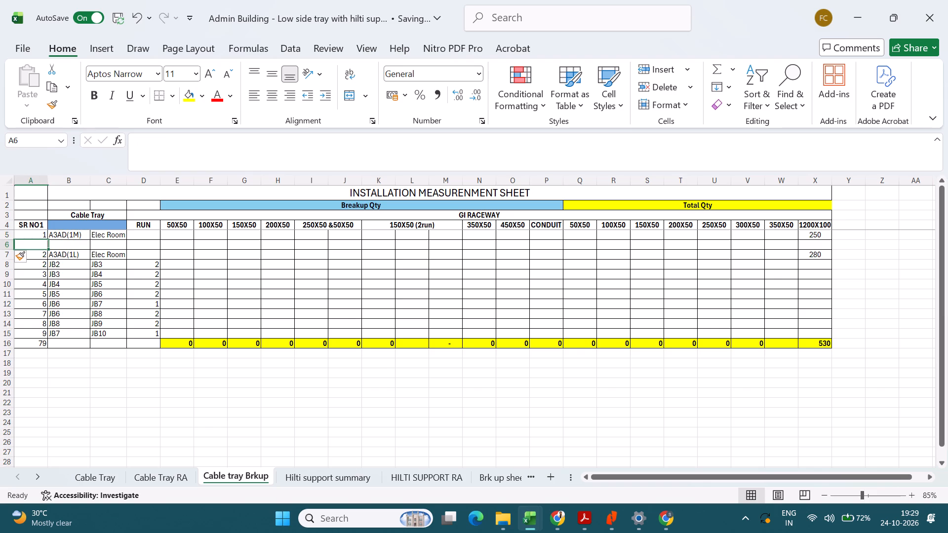
pyautogui.click(67, 245)
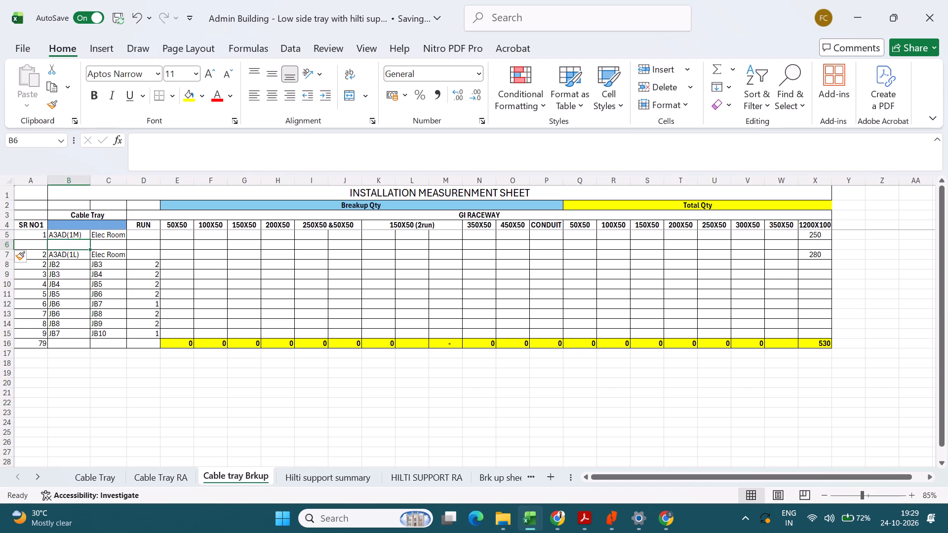
pyautogui.write('a3')
pyautogui.press('BackSpace')
pyautogui.press('BackSpace')
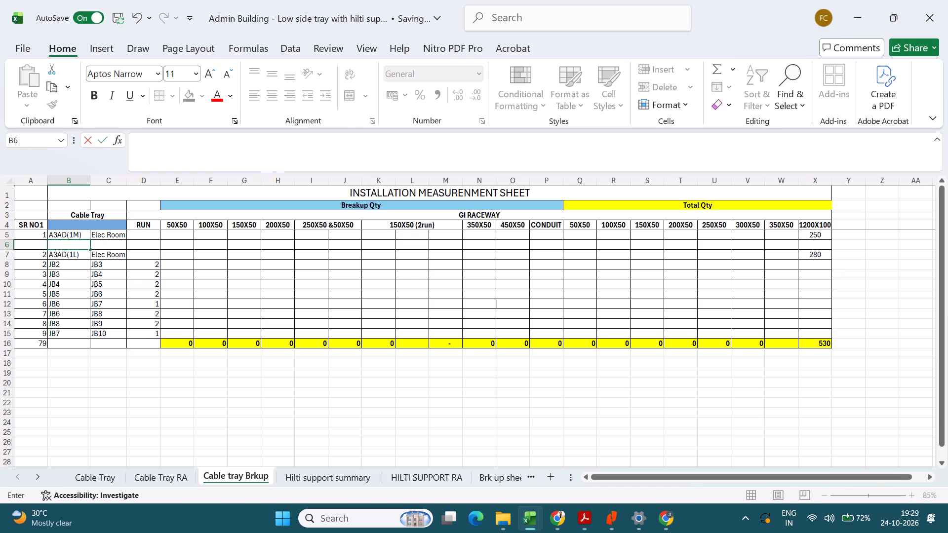
pyautogui.write('A3AV')
pyautogui.press('BackSpace')
pyautogui.hotkey('shift', 'c')
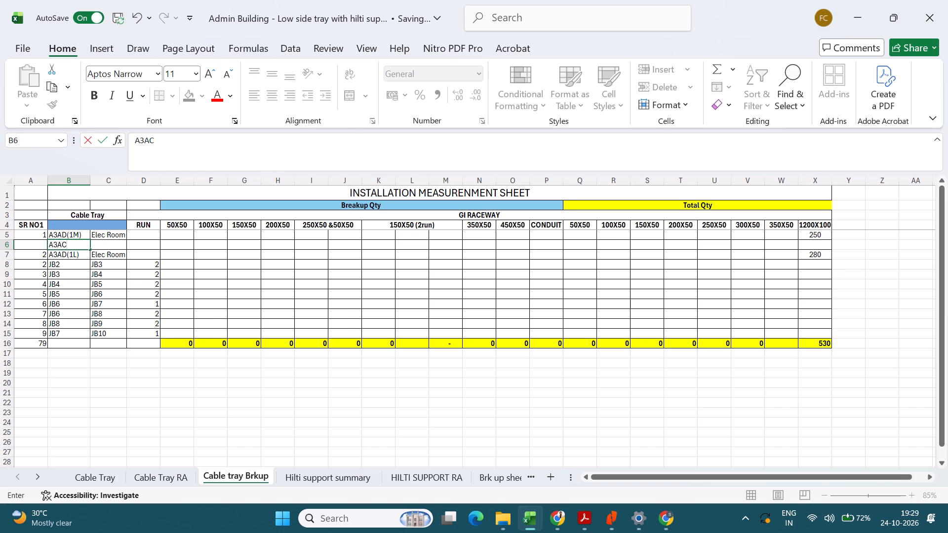
pyautogui.click(105, 240)
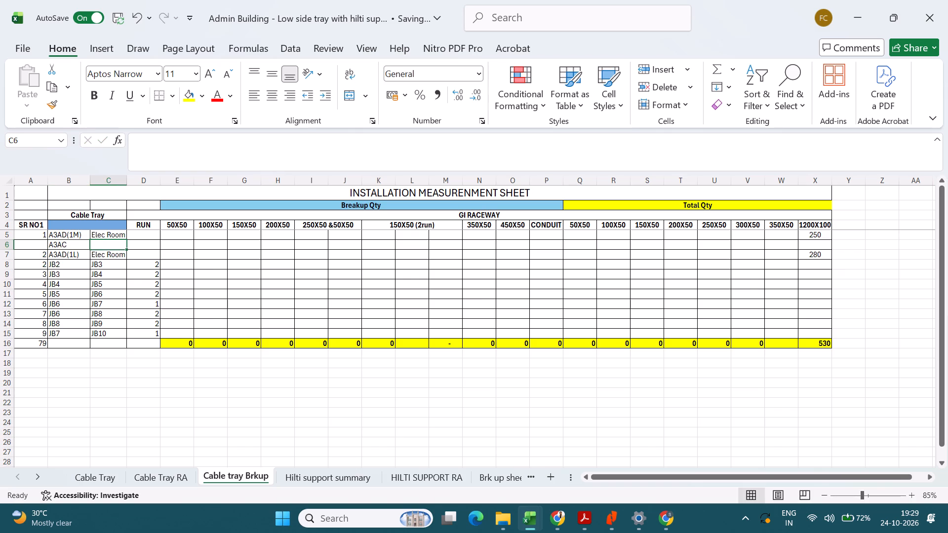
pyautogui.click(78, 234)
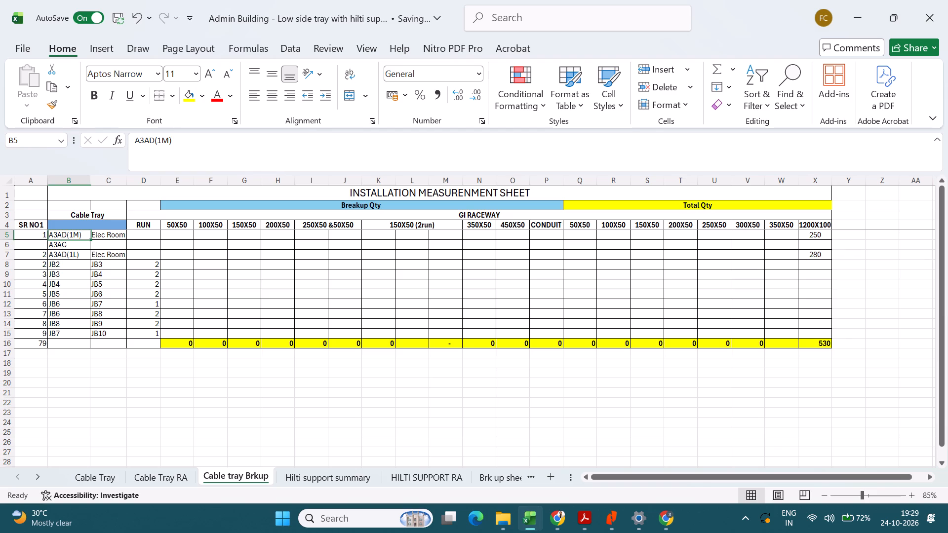
pyautogui.doubleClick(81, 246)
pyautogui.write('(1')
pyautogui.press('m')
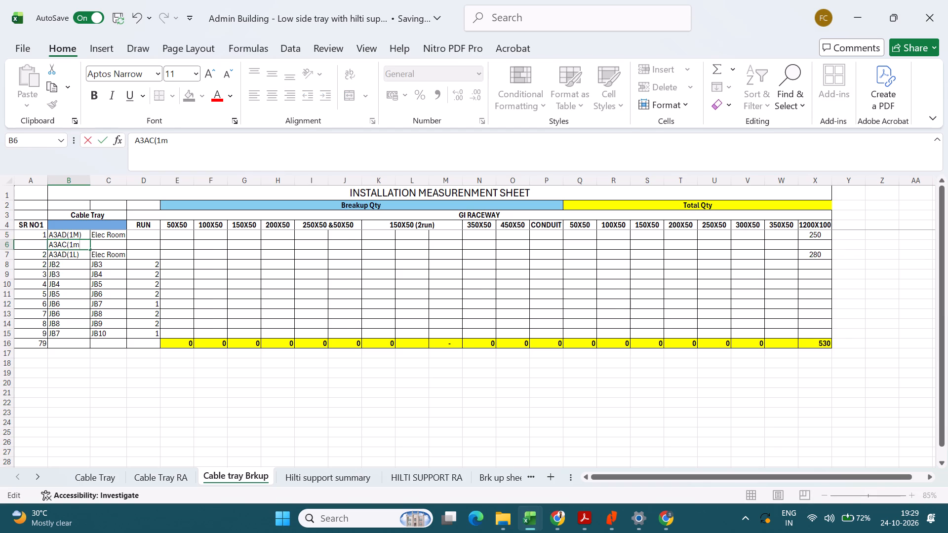
pyautogui.press('BackSpace')
pyautogui.write('M)')
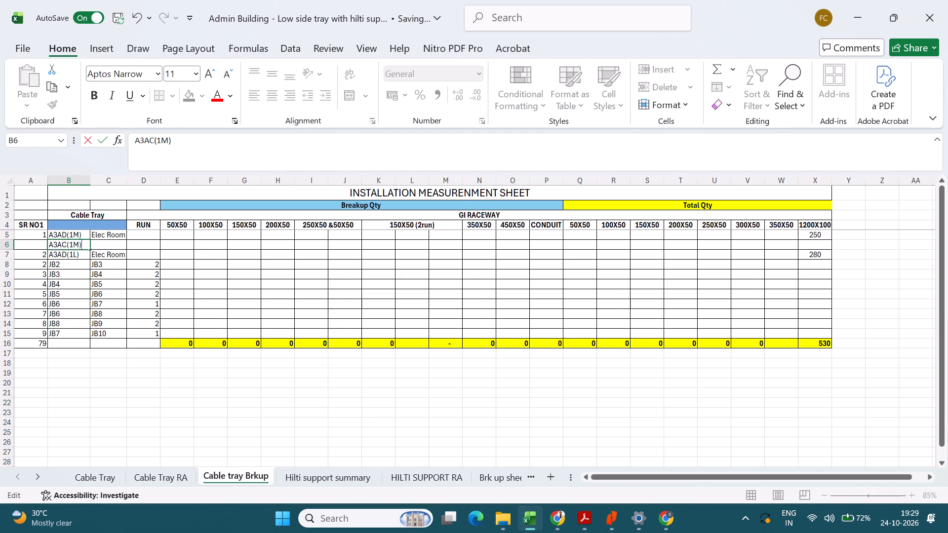
pyautogui.click(92, 274)
# Fill the Elec Room entry from C5 down into C6 for the A3AC(1M) row.
pyautogui.click(100, 241)
pyautogui.moveTo(102, 236); pyautogui.dragTo(102, 252)
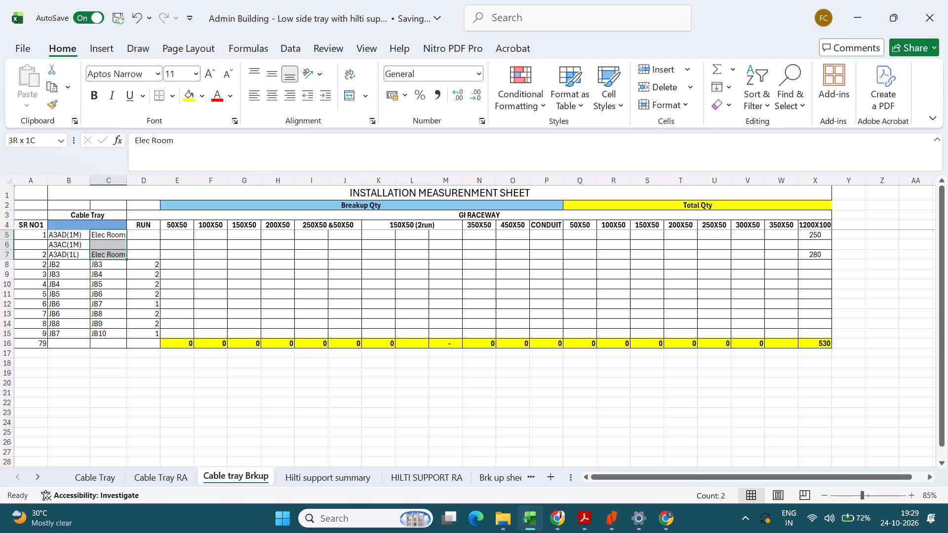
pyautogui.moveTo(102, 252); pyautogui.dragTo(104, 248)
pyautogui.hotkey('ctrl', 'd')
pyautogui.click(105, 273)
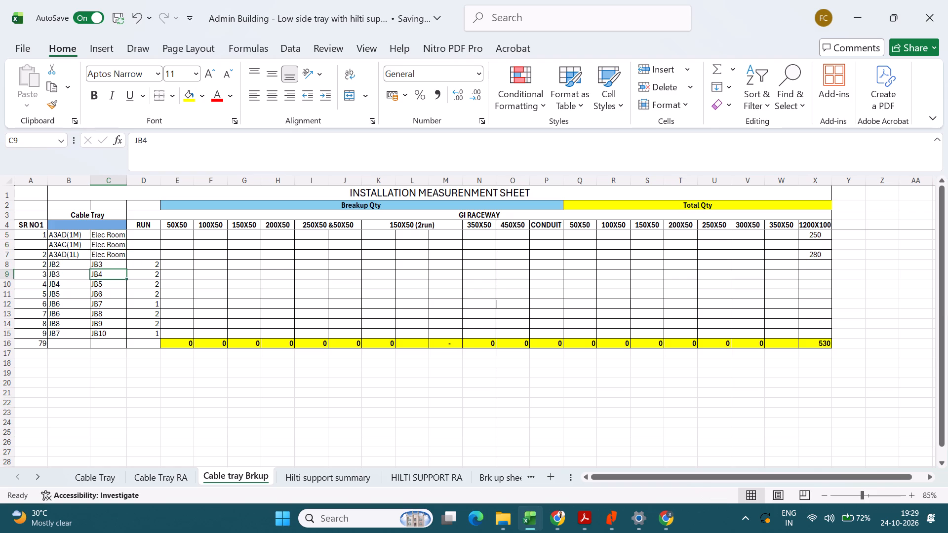
# Set the 1200X100 total quantities to 150 for A3AD(1M) in X5 and 130 for A3AC(1M) in X6.
pyautogui.click(805, 248)
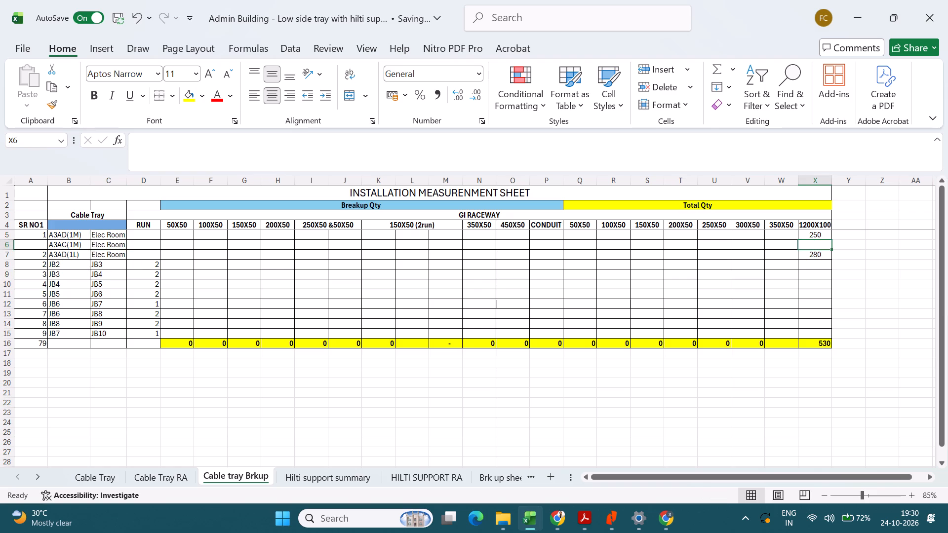
pyautogui.press('Up')
pyautogui.write('150')
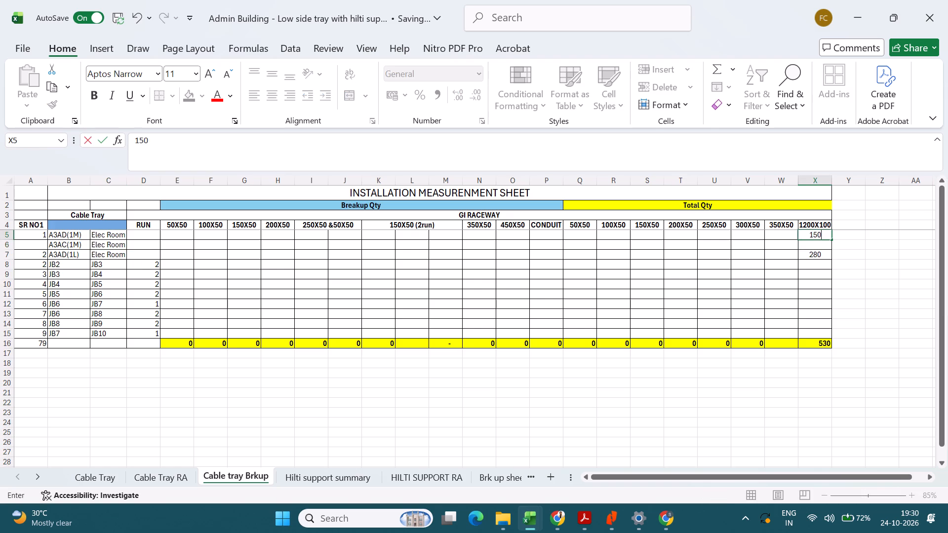
pyautogui.press('Return')
pyautogui.write('130')
pyautogui.press('Return')
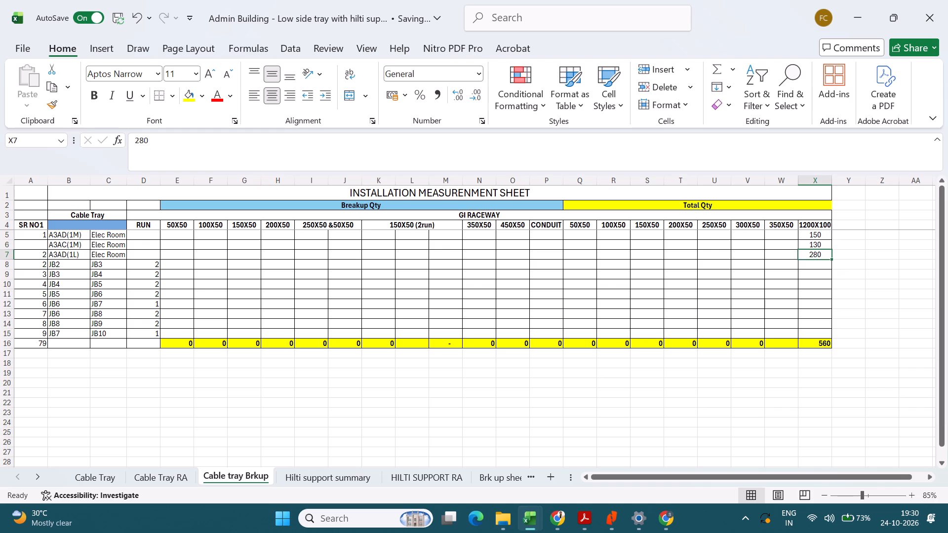
# Clear the 1200X100 quantity of the A3AD(1L) row in X7.
pyautogui.press('Up')
pyautogui.press('Down')
pyautogui.press('Delete')
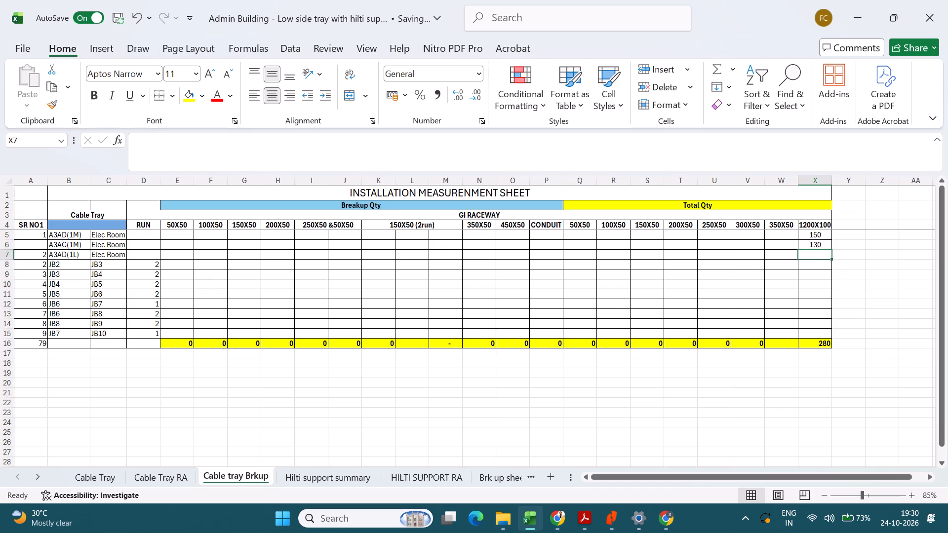
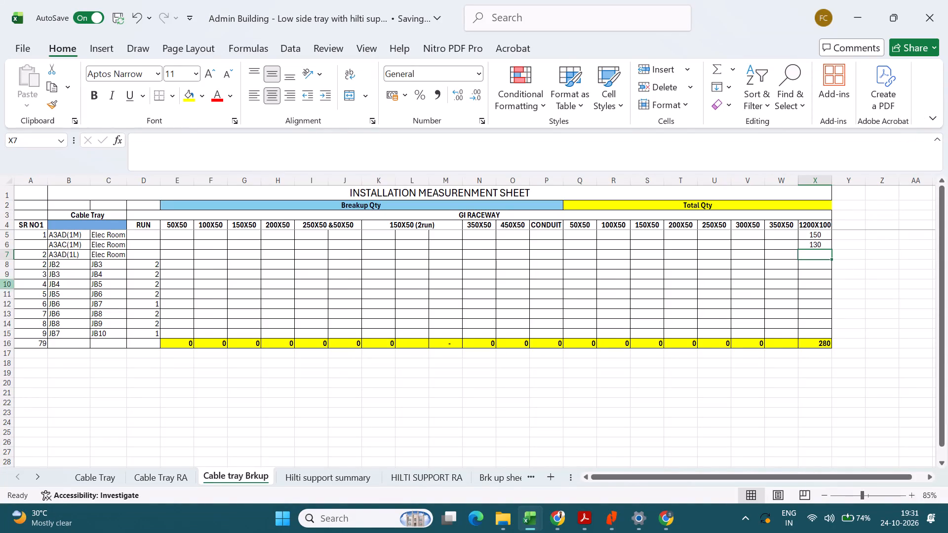
# Insert a new row above the A3AD(1L) row, at row 7.
pyautogui.click(0, 254)
pyautogui.hotkey('ctrl', '+')
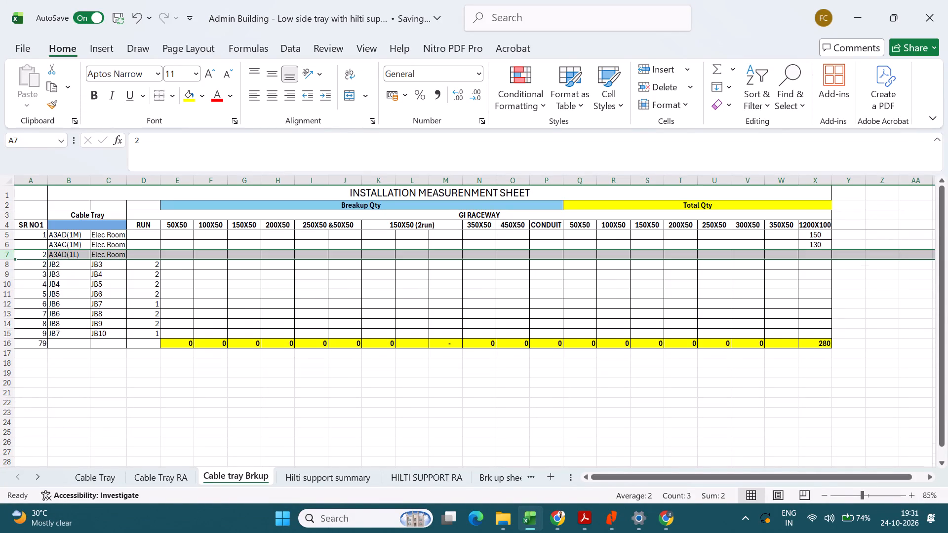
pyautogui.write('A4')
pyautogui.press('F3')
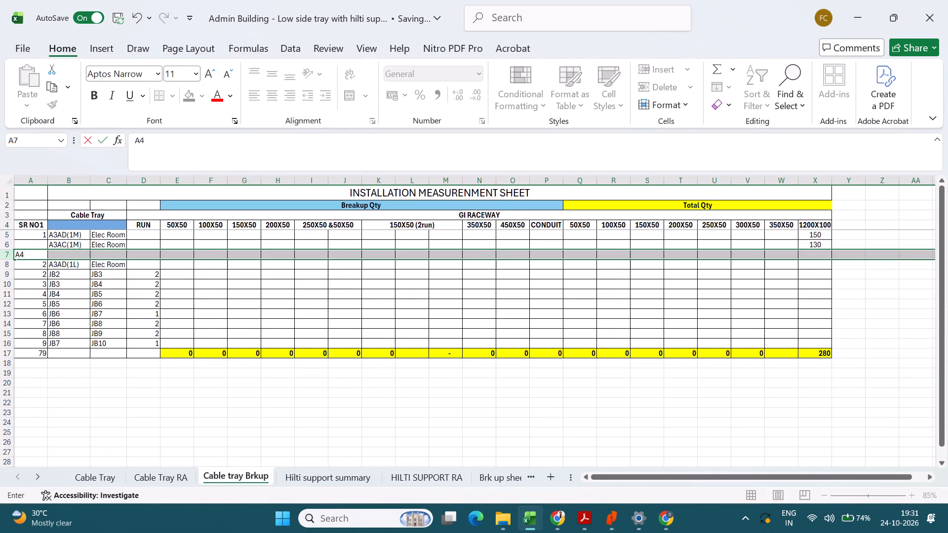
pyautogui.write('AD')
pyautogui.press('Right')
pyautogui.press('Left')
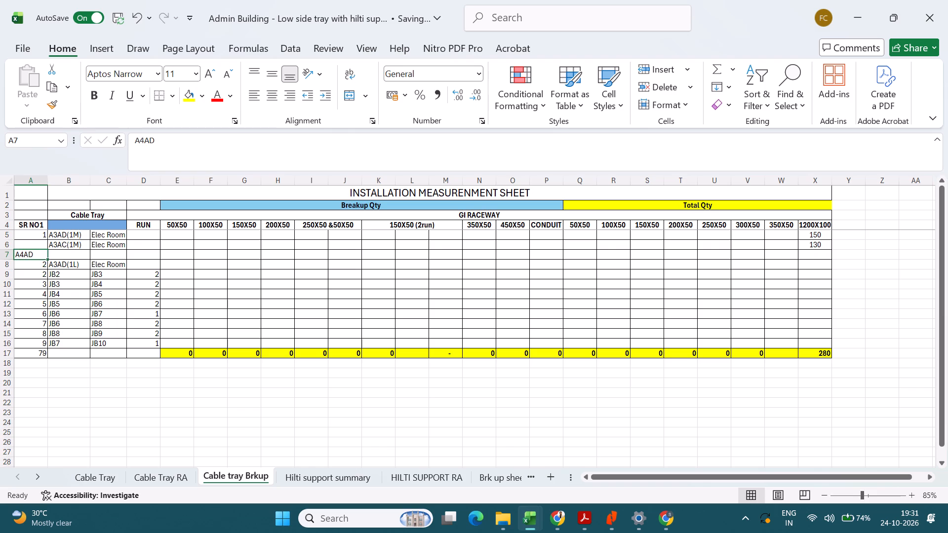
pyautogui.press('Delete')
# Copy the Elec Room entry from C6 into C7 of the new row.
pyautogui.press('Right')
pyautogui.press('Up')
pyautogui.press('Right')
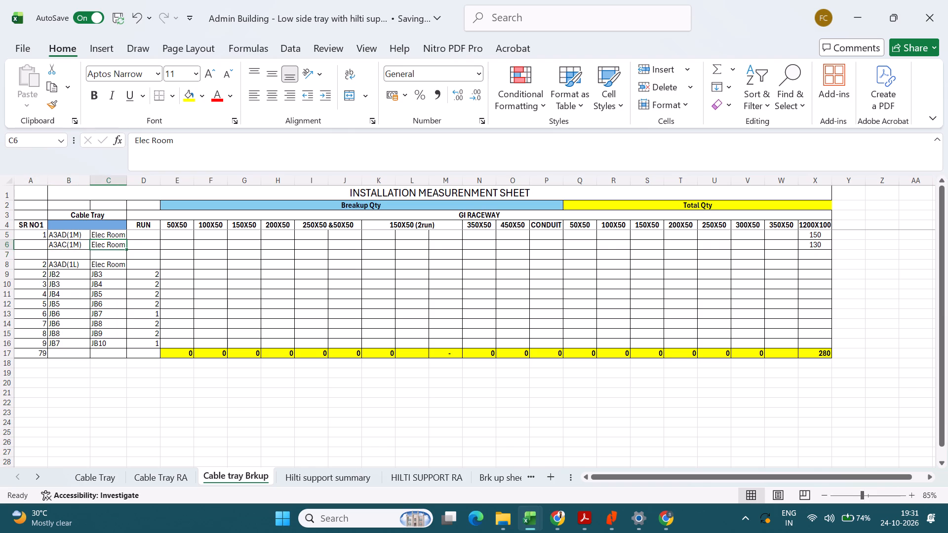
pyautogui.hotkey('ctrl', 'c')
pyautogui.press('Down')
pyautogui.press('Right')
pyautogui.press('Left')
pyautogui.hotkey('ctrl', 'v')
# Label the new row's cable tray start point in B7 as A4AD(1M).
pyautogui.press('Left')
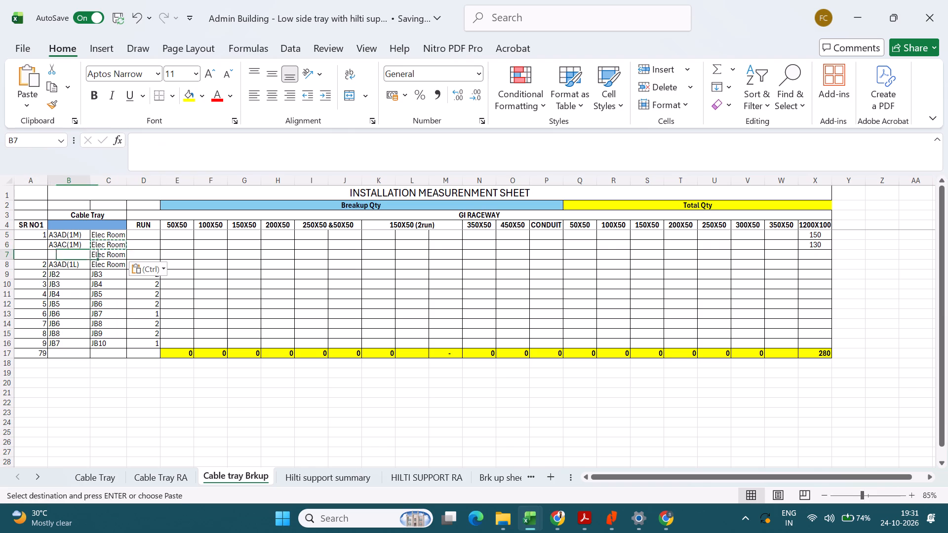
pyautogui.hotkey('shift', 'a')
pyautogui.press('4')
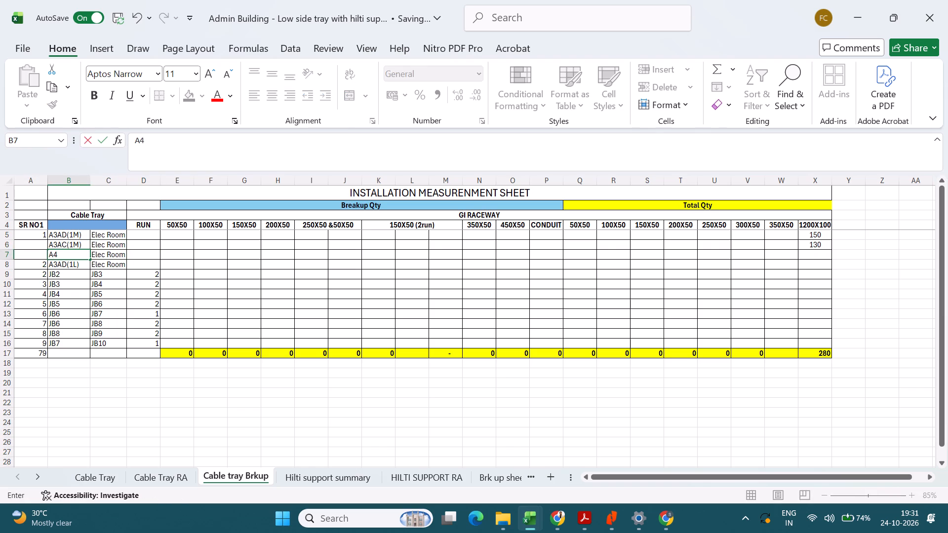
pyautogui.write('AD')
pyautogui.hotkey('shift', '(')
pyautogui.press('1')
pyautogui.write('M)')
pyautogui.press('Return')
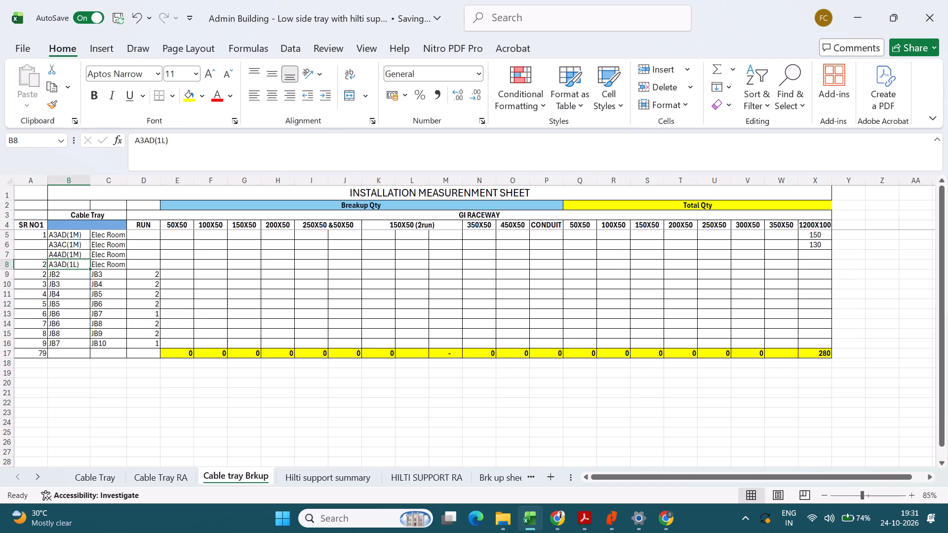
# Set the 1200X100 total quantity of the A4AD(1M) row to 60 in X7.
pyautogui.press('Right')
pyautogui.press('Right')
pyautogui.press('Right')
pyautogui.press('Right')
pyautogui.press('Right')
pyautogui.press('Right')
pyautogui.press('Right')
pyautogui.press('Right')
pyautogui.press('Right')
pyautogui.press('Right')
pyautogui.press('Right')
pyautogui.press('Right')
pyautogui.press('Right')
pyautogui.press('Up')
pyautogui.press('Right')
pyautogui.press('Right')
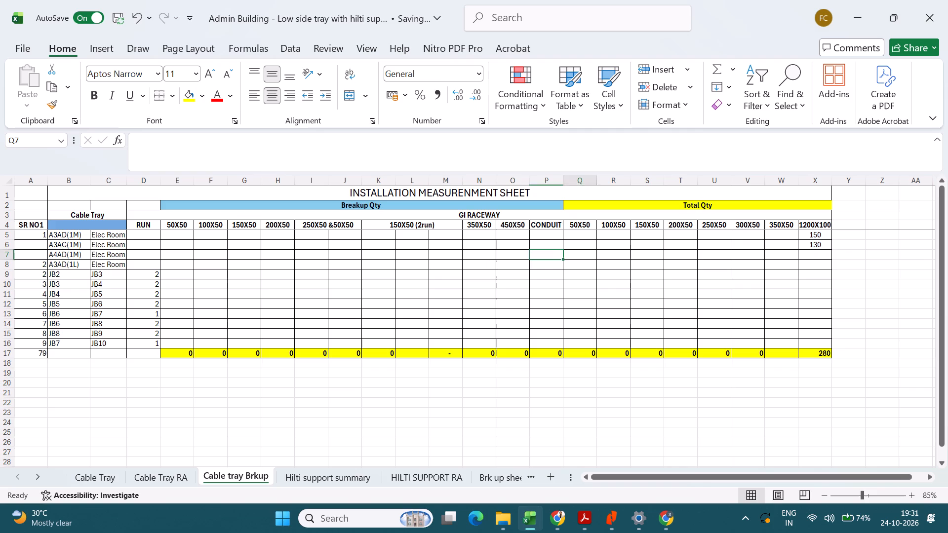
pyautogui.press('Right')
pyautogui.press('Right')
pyautogui.press('Right')
pyautogui.press('Right')
pyautogui.press('Right')
pyautogui.press('Right')
pyautogui.press('Right')
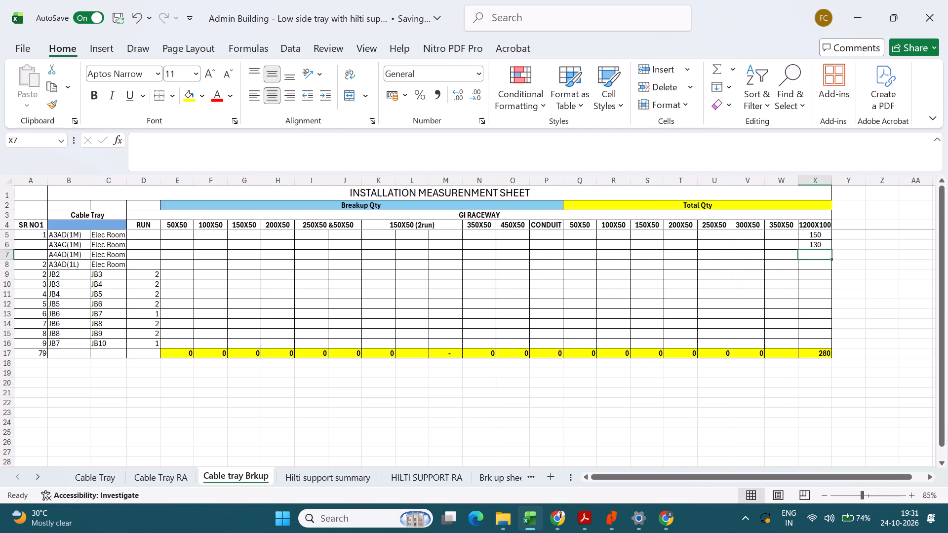
pyautogui.write('60')
pyautogui.press('Return')
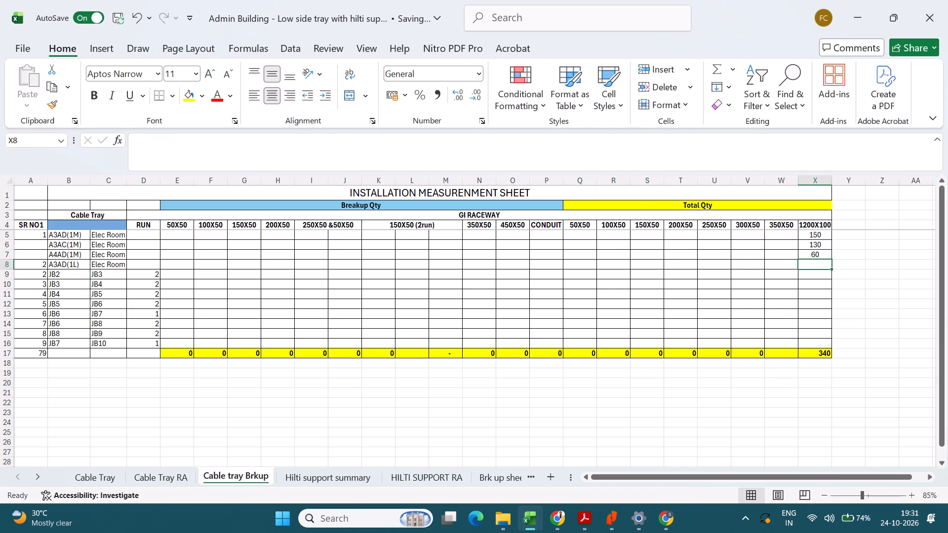
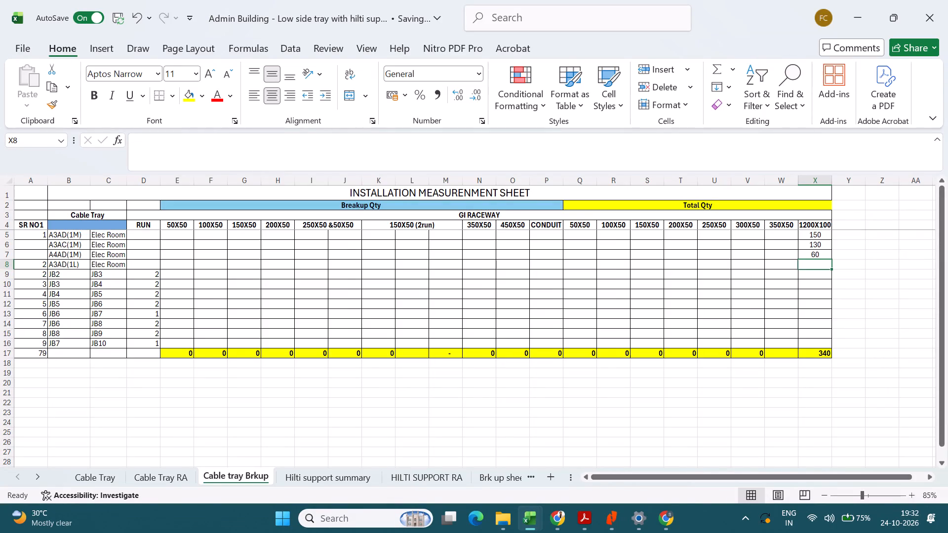
# Insert a new row above the A3AD(1L) row, at row 8.
pyautogui.click(4, 265)
pyautogui.hotkey('ctrl', '+')
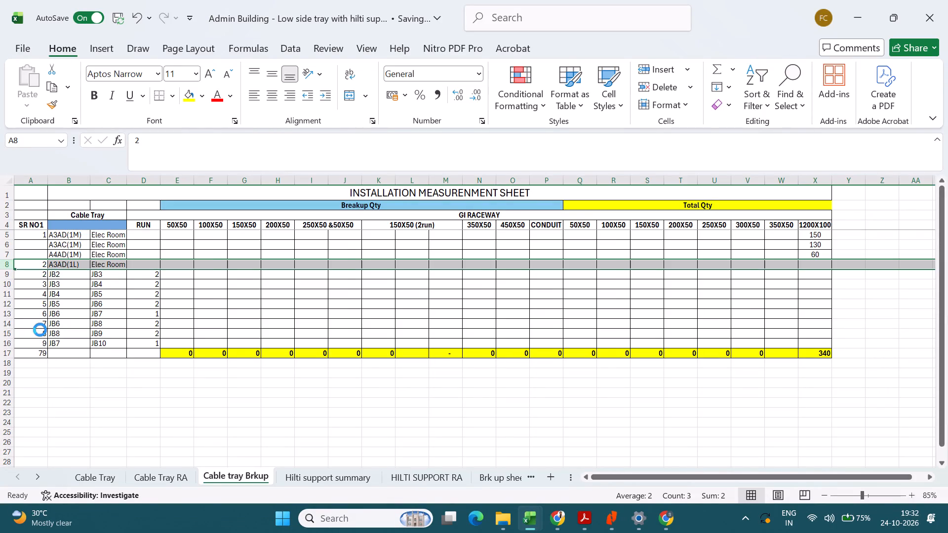
# Merge and centre B8:C8 in the new row and enter the label Electrical room (1M).
pyautogui.click(72, 254)
pyautogui.moveTo(79, 267); pyautogui.dragTo(90, 267)
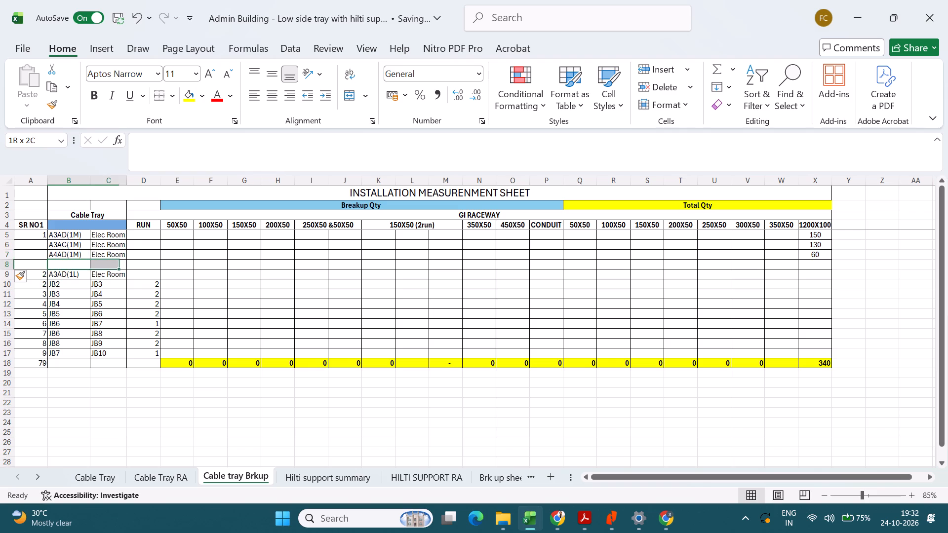
pyautogui.moveTo(90, 267); pyautogui.dragTo(96, 267)
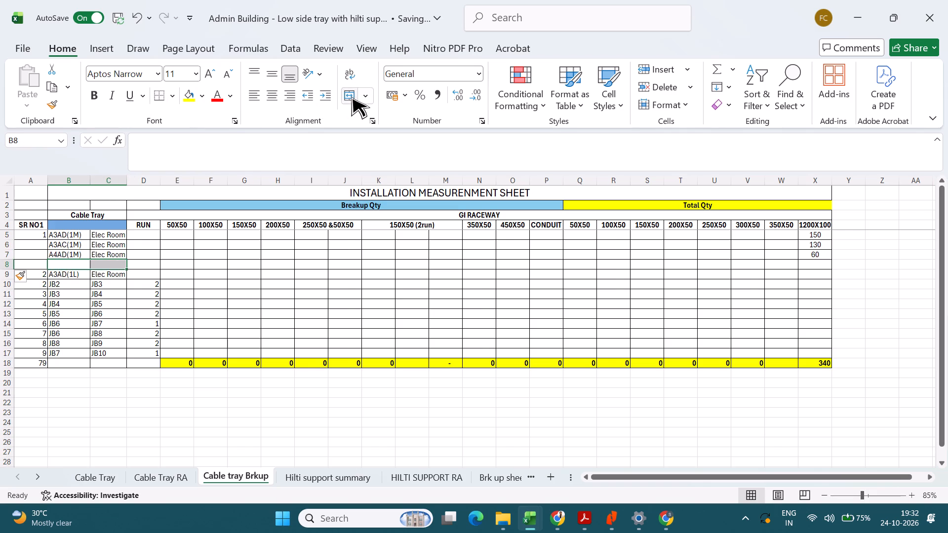
pyautogui.click(349, 96)
pyautogui.write('El')
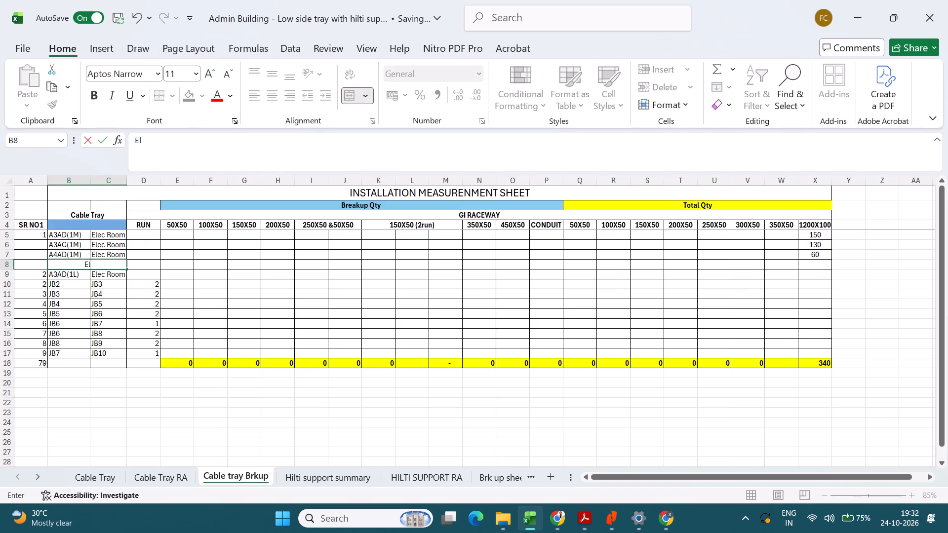
pyautogui.write('ectrical room')
pyautogui.press('space')
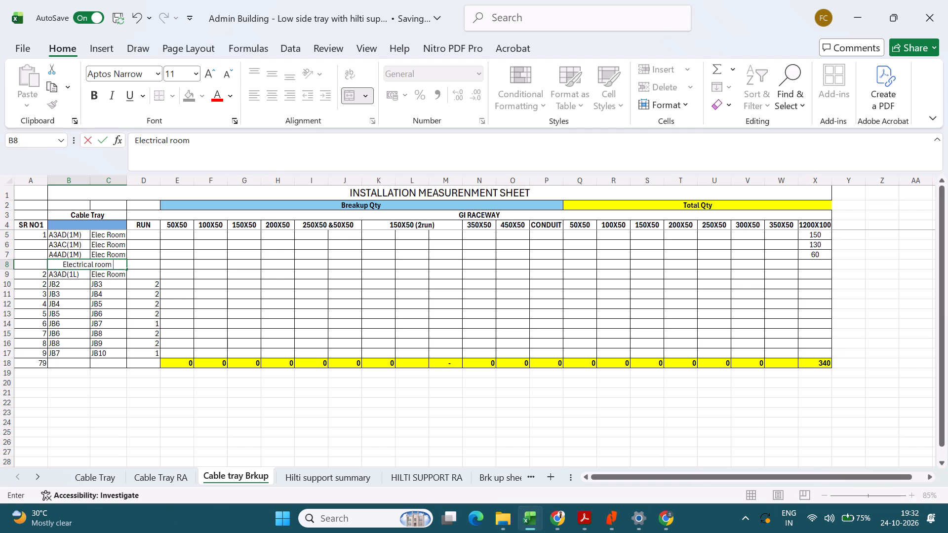
pyautogui.write('(1M)')
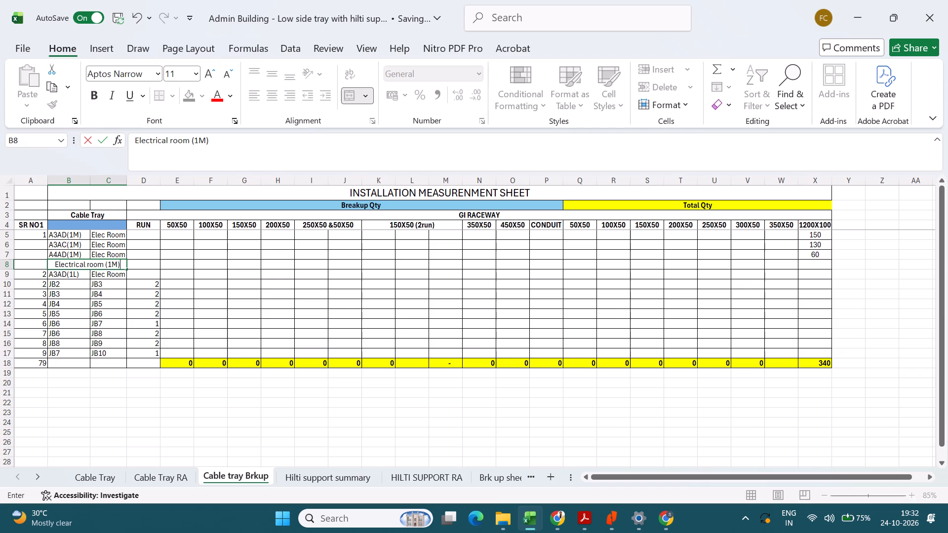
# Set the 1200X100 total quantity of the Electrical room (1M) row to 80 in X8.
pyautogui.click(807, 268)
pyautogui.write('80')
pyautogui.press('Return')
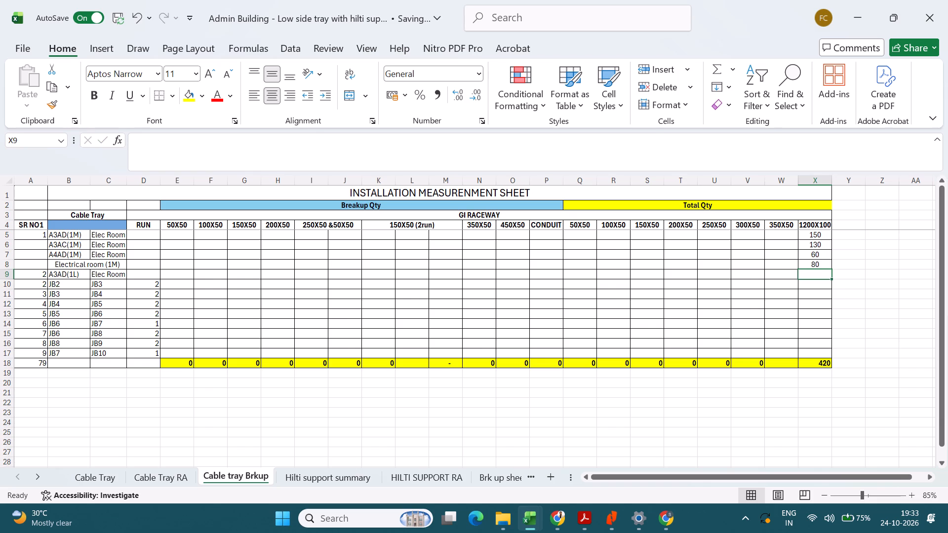
# Revise the 1200X100 total quantities in X5 through X8 to 130, 110, 50 and 60.
pyautogui.press('Up')
pyautogui.press('Up')
pyautogui.press('Up')
pyautogui.press('Up')
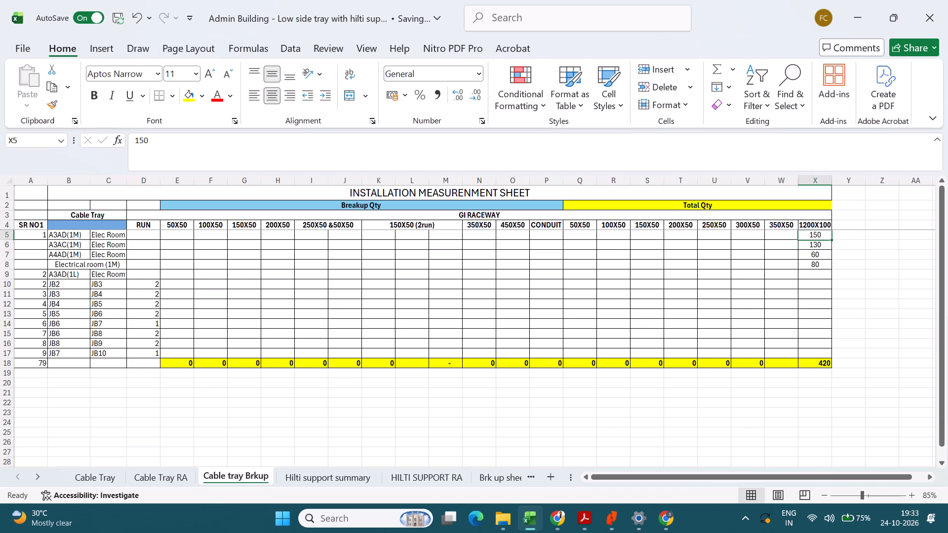
pyautogui.write('130')
pyautogui.press('Return')
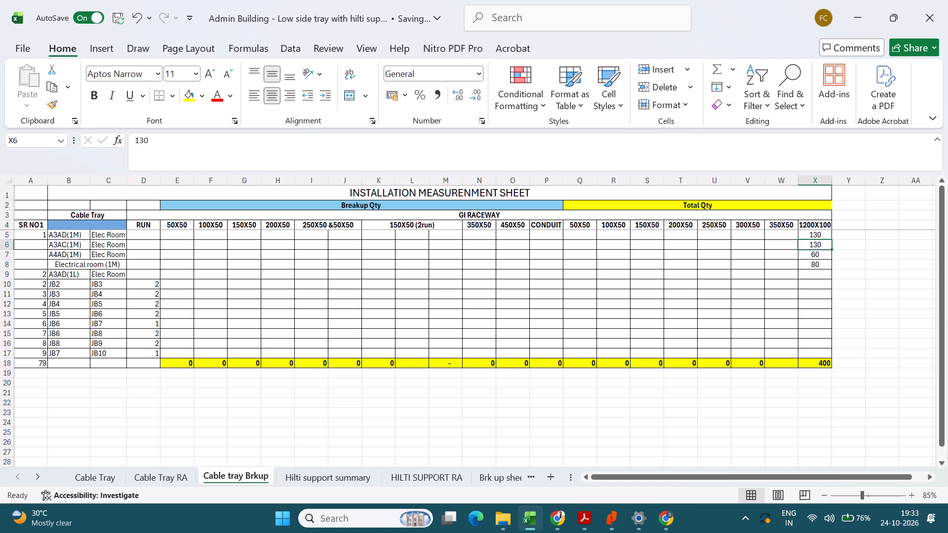
pyautogui.write('110')
pyautogui.press('Return')
pyautogui.write('50')
pyautogui.press('Return')
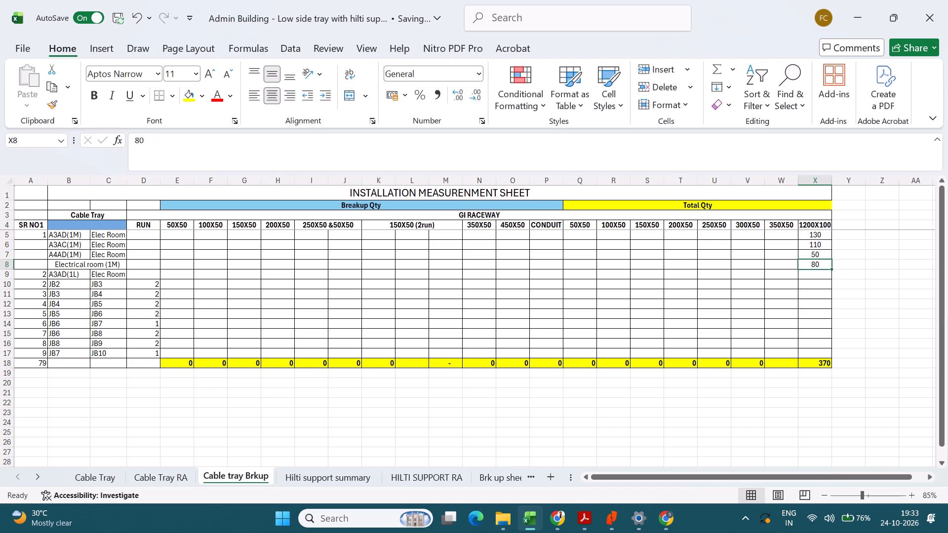
pyautogui.write('60')
pyautogui.press('Return')
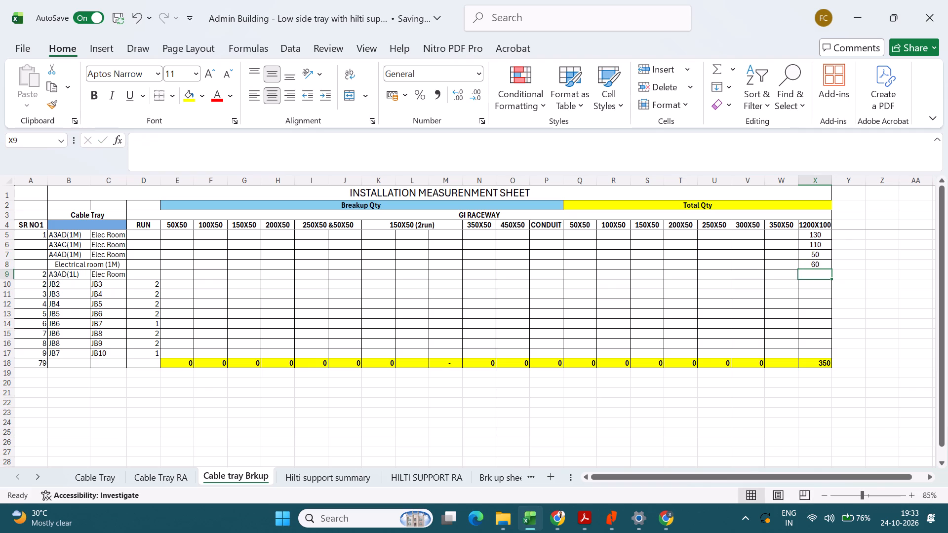
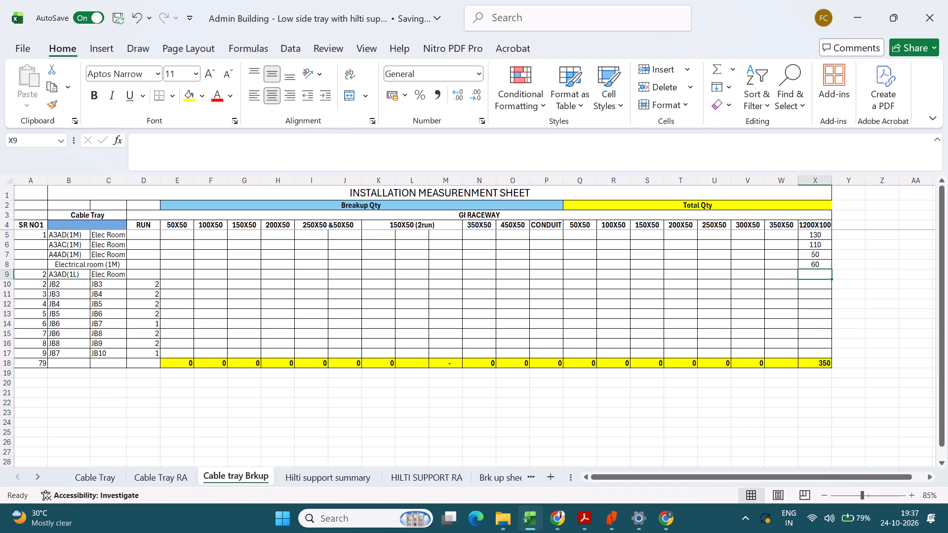
# Insert a new row above the A3AD(1L) row, at row 9.
pyautogui.click(0, 273)
pyautogui.hotkey('ctrl', '+')
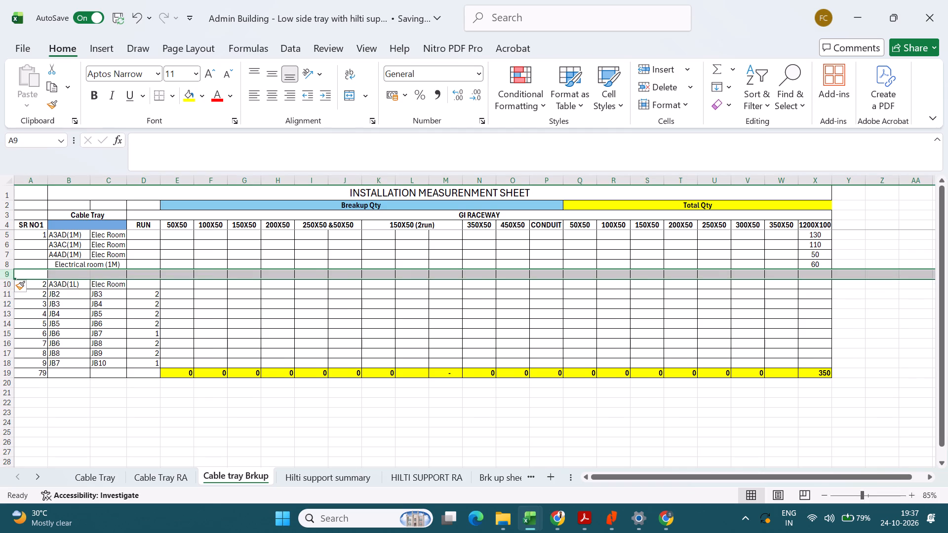
# Label the new row A15AD(1L) in B9 and copy Elec Room from C10 into C9.
pyautogui.click(63, 277)
pyautogui.write('A12')
pyautogui.press('BackSpace')
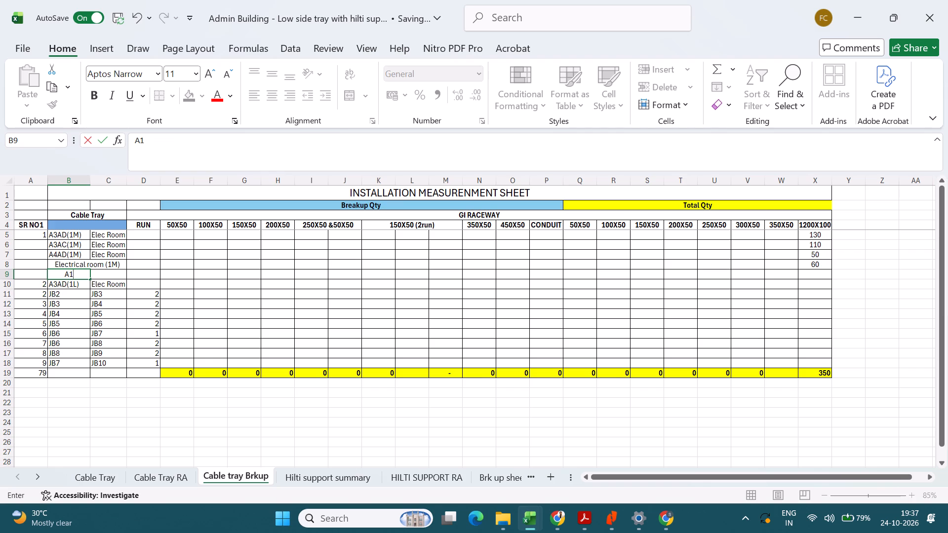
pyautogui.write('5AD')
pyautogui.press('Tab')
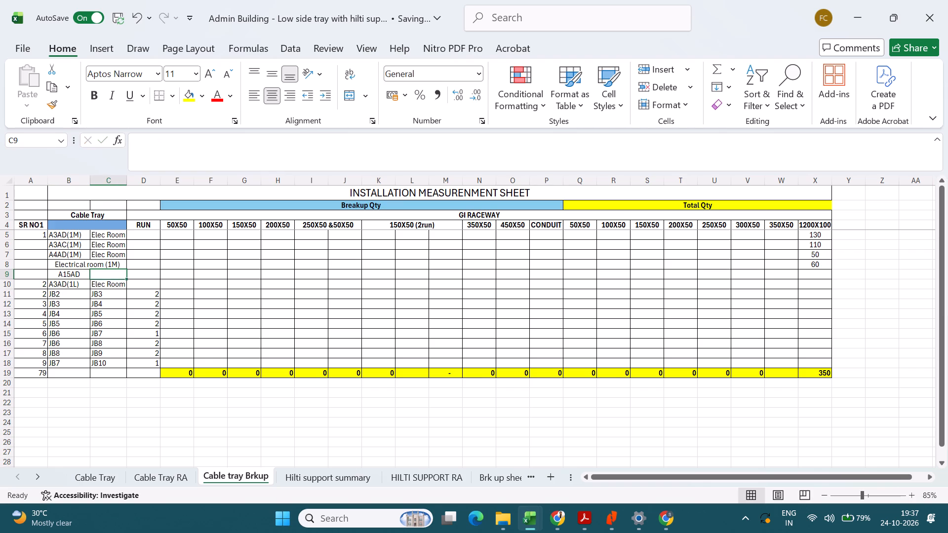
pyautogui.press('Down')
pyautogui.hotkey('ctrl', 'c')
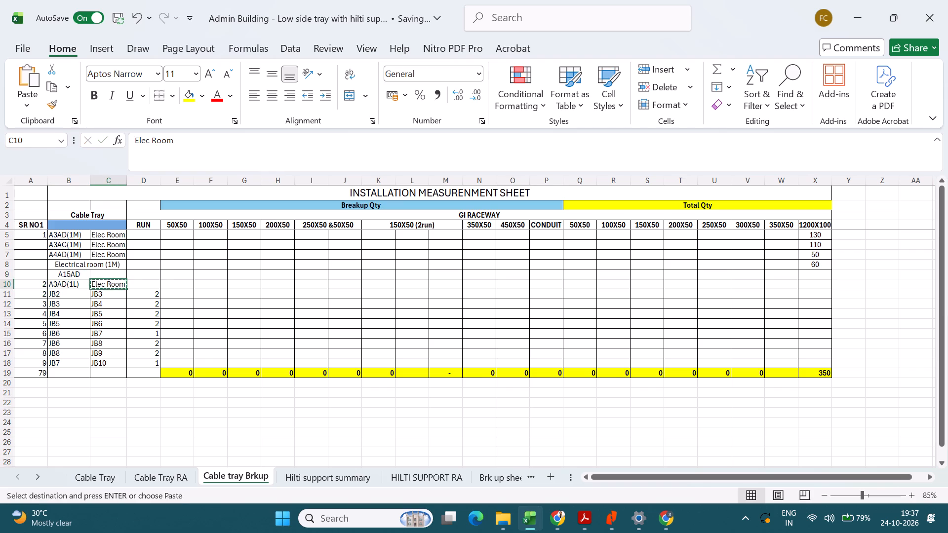
pyautogui.press('Up')
pyautogui.hotkey('ctrl', 'v')
pyautogui.press('Left')
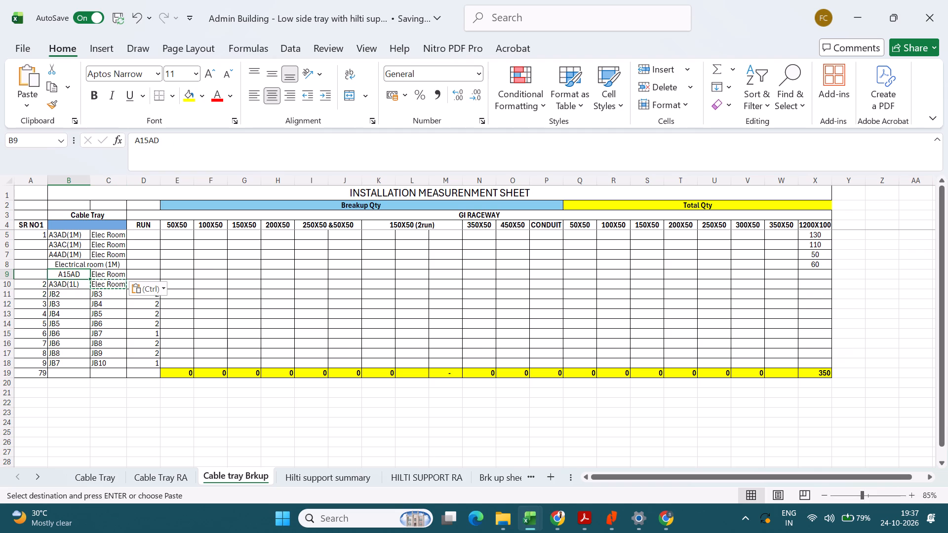
pyautogui.press('F2')
pyautogui.click(165, 144)
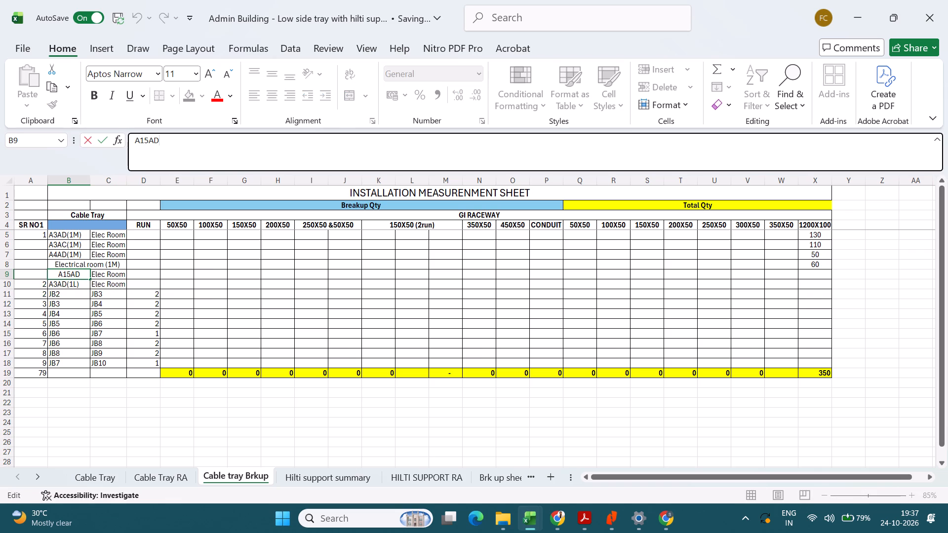
pyautogui.write('(1L)')
pyautogui.press('Return')
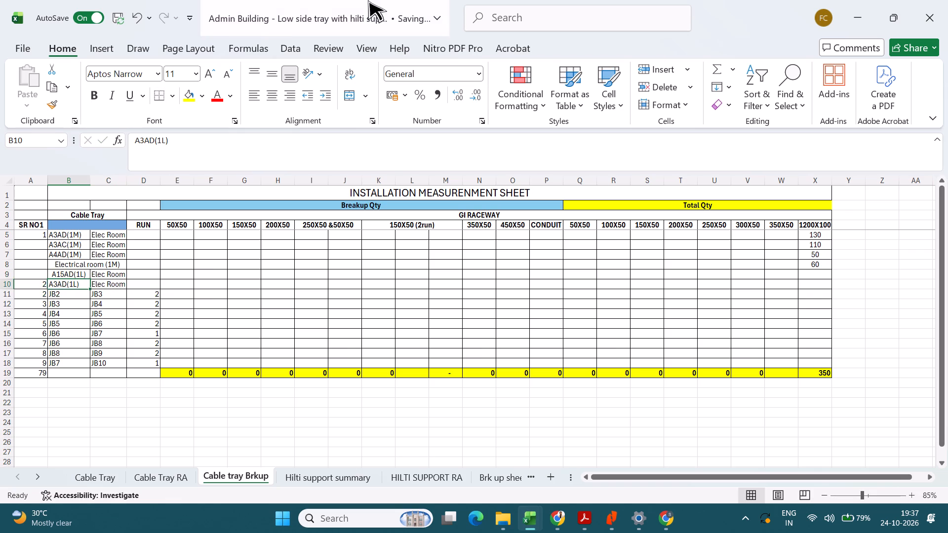
# Select the 1200X100 total quantity cell X9 of the A15AD(1L) row.
pyautogui.click(810, 275)
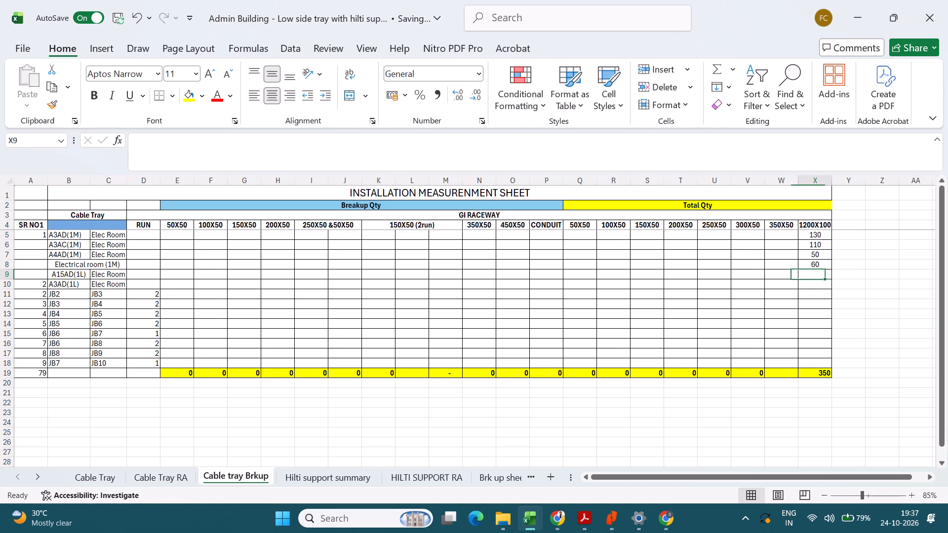
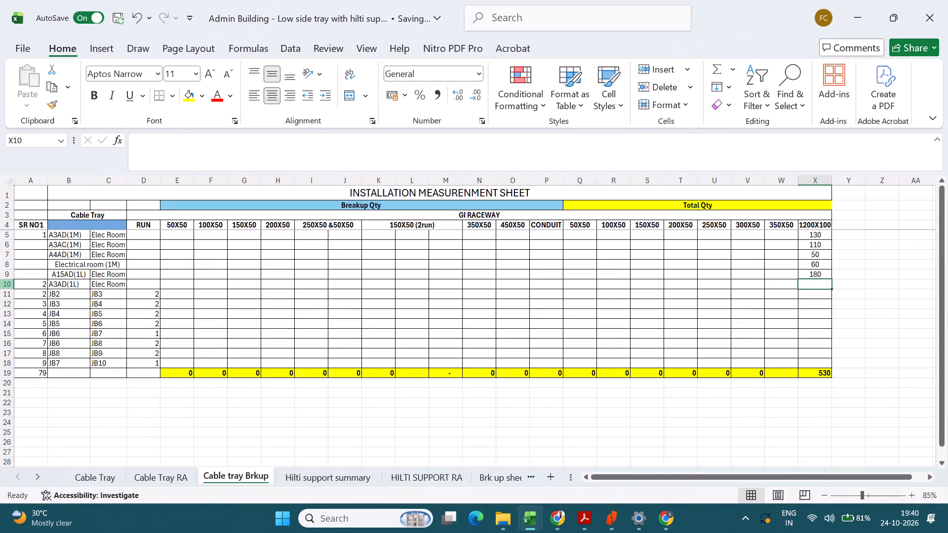
# Insert a new blank row above the A3AD(1L) row, at row 10.
pyautogui.click(4, 283)
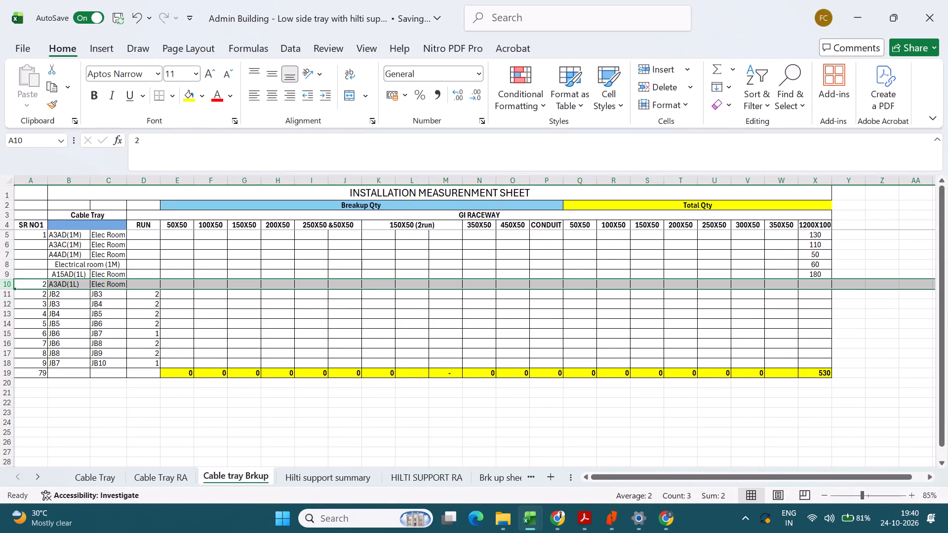
pyautogui.hotkey('ctrl', '+')
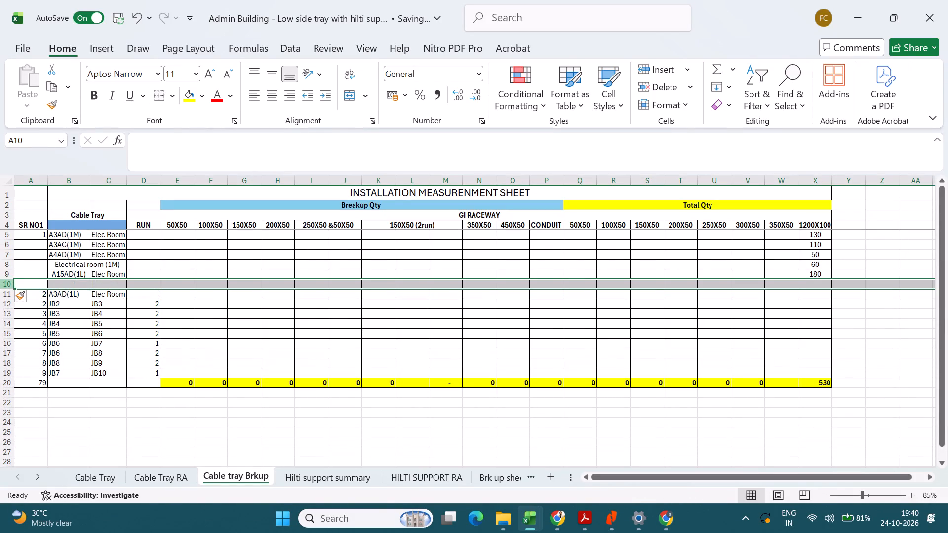
# Select the A3AD(1L) label cell B11, just below the new blank row.
pyautogui.click(68, 308)
pyautogui.click(74, 290)
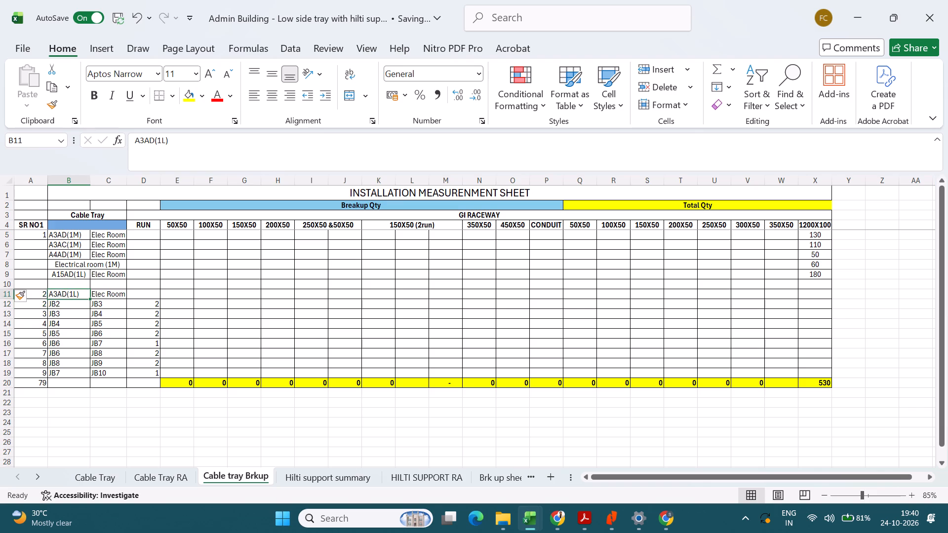
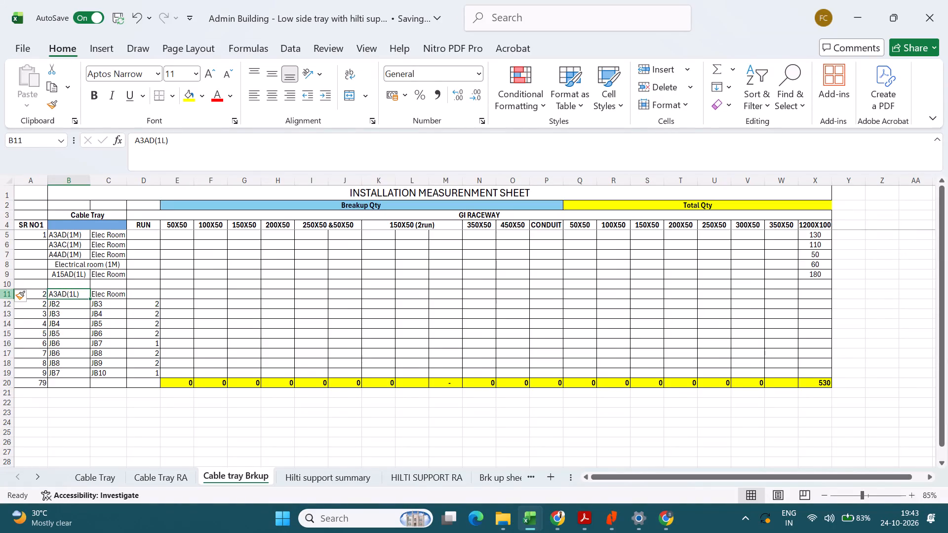
# Delete the blank row 10 above the A3AD(1L) row.
pyautogui.click(5, 291)
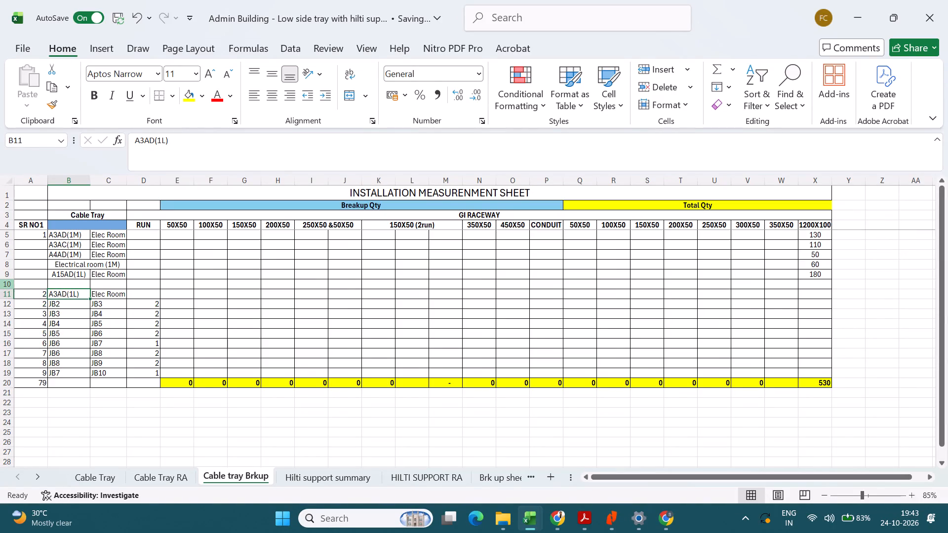
pyautogui.click(0, 283)
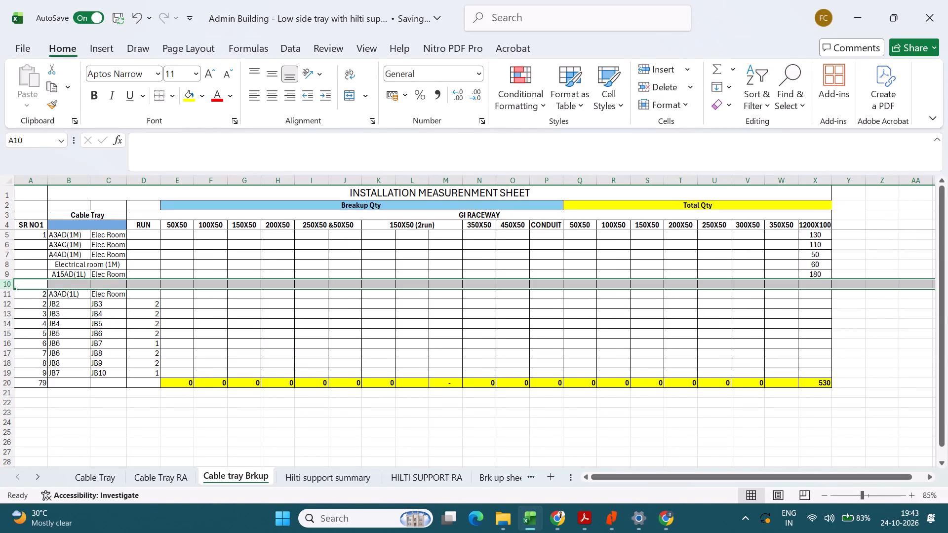
pyautogui.hotkey('ctrl', '-')
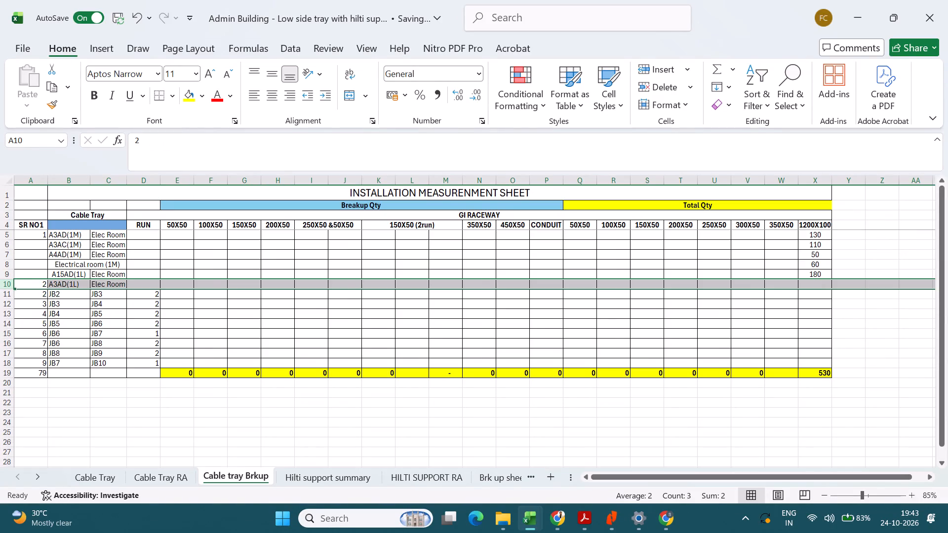
# Change the cable tray label in cell B10 to A1AC(1L).
pyautogui.doubleClick(77, 284)
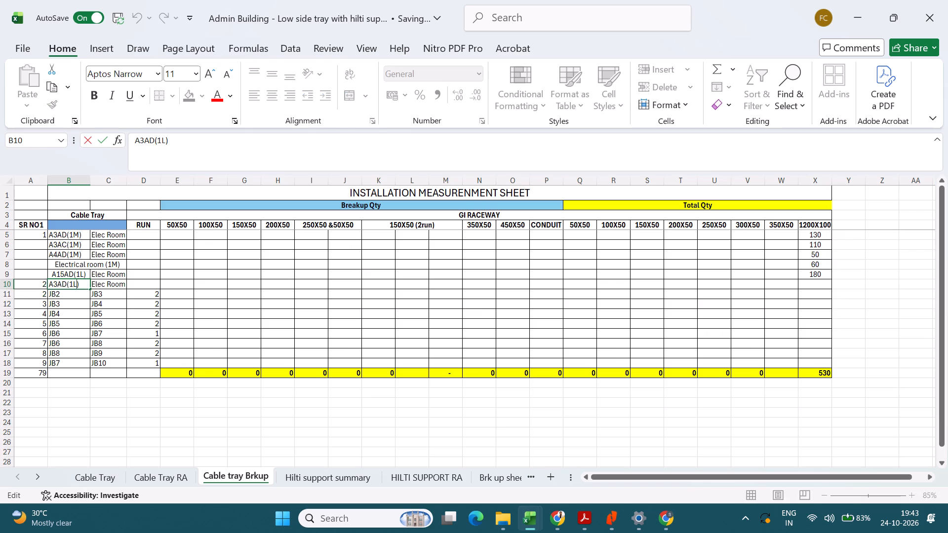
pyautogui.press('Left')
pyautogui.press('Left')
pyautogui.press('Left')
pyautogui.press('Left')
pyautogui.press('Left')
pyautogui.press('BackSpace')
pyautogui.press('1')
pyautogui.press('Right')
pyautogui.press('Right')
pyautogui.press('BackSpace')
pyautogui.hotkey('shift', 'c')
pyautogui.press('Right')
pyautogui.press('Tab')
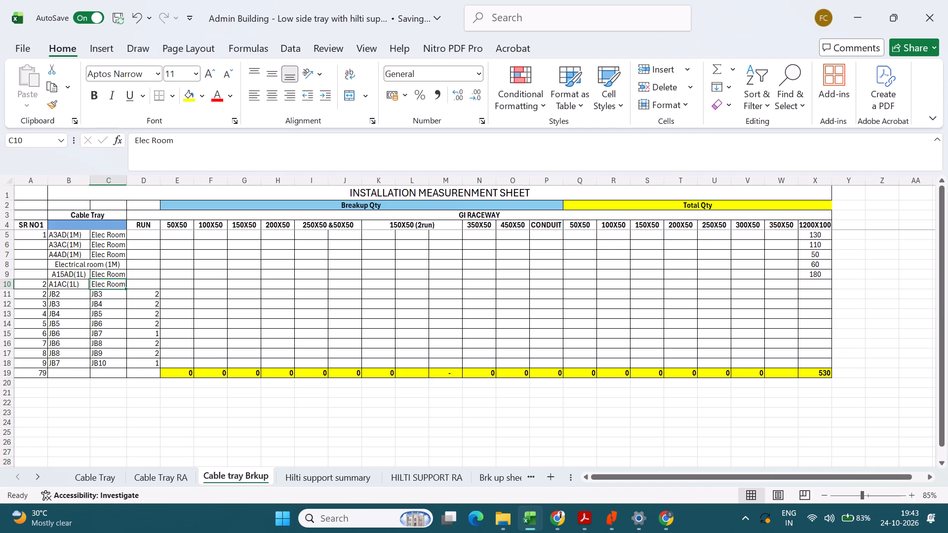
# Select the 1200X100 quantity cell X10 in the A1AC(1L) row.
pyautogui.click(801, 284)
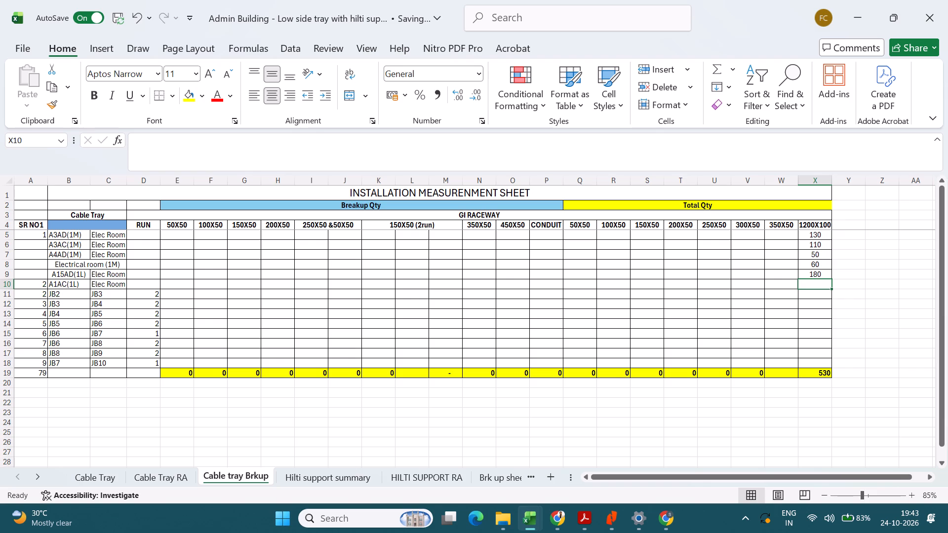
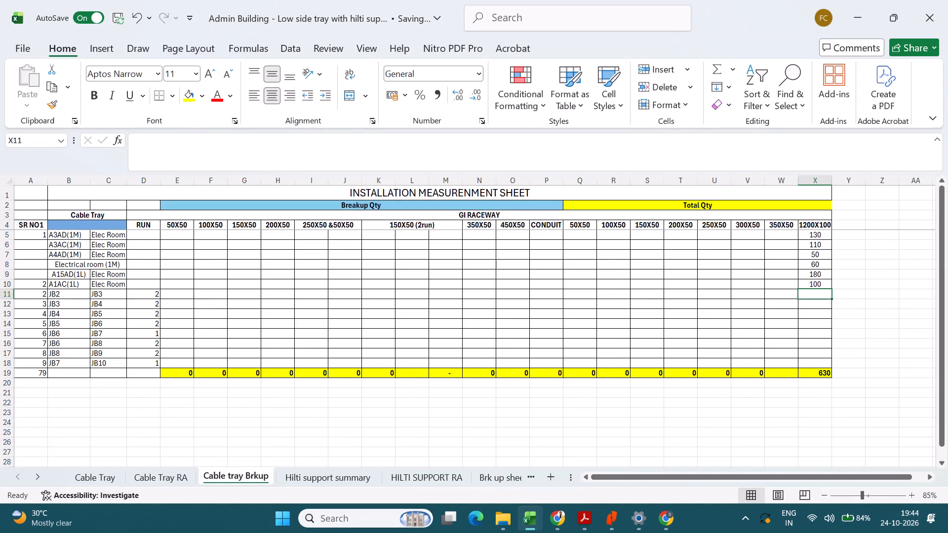
# Check the 1200X100 total formula in the breakup sheet against the size-wise quantities on the Cable Tray sheet.
pyautogui.click(824, 371)
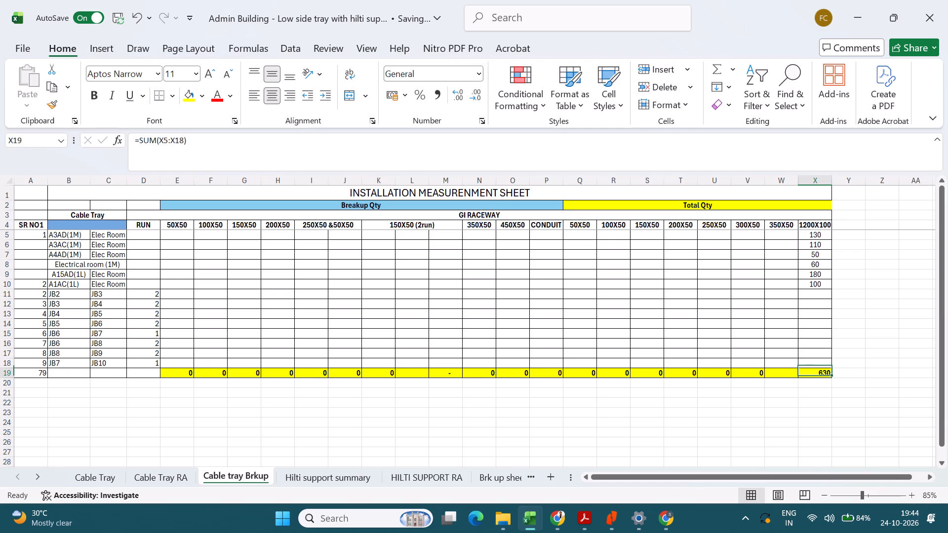
pyautogui.click(169, 474)
pyautogui.click(87, 478)
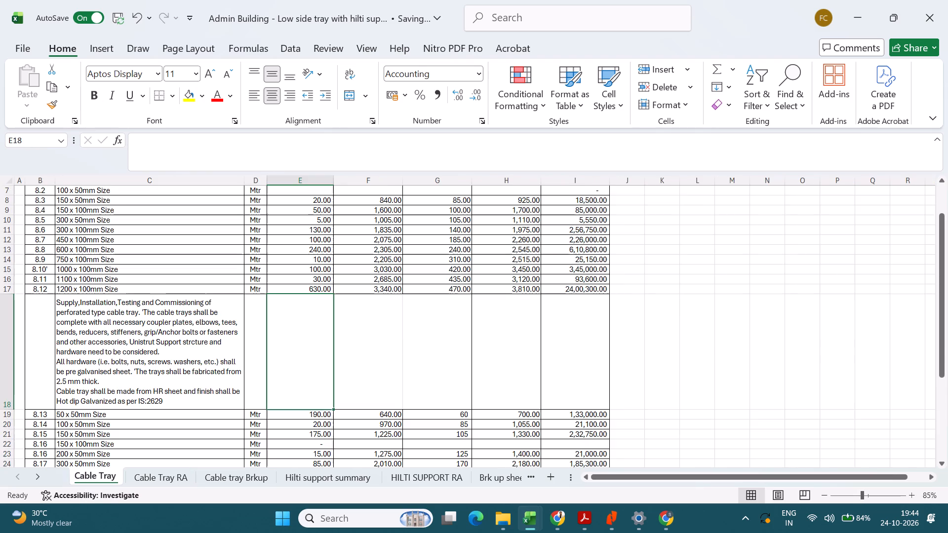
pyautogui.scroll(2, 267, 382)
pyautogui.scroll(-2, 281, 404)
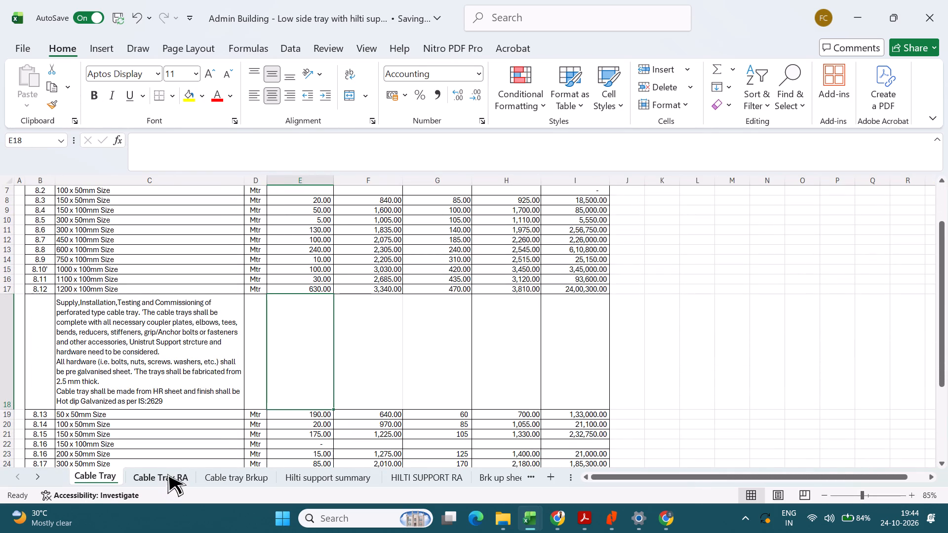
pyautogui.scroll(1, 185, 395)
pyautogui.scroll(-1, 185, 395)
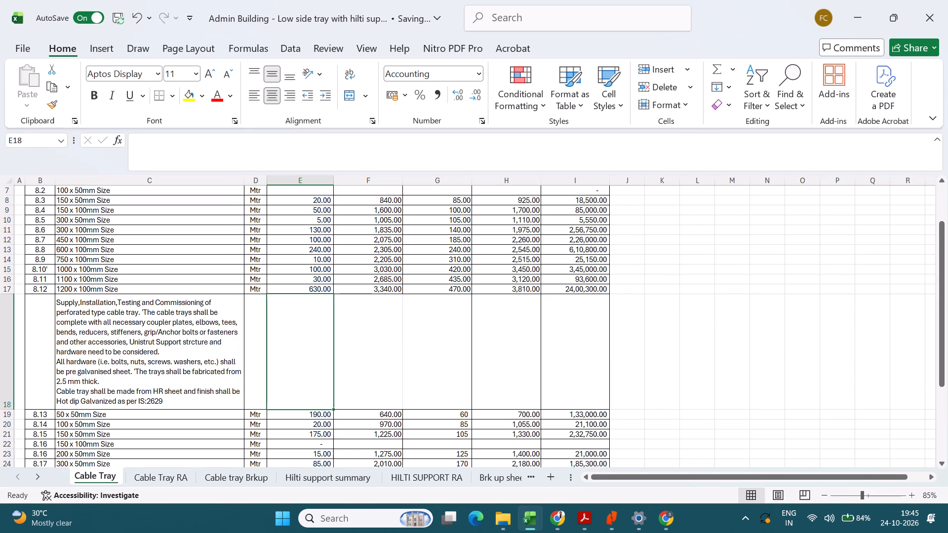
# Switch to the BOQ_NT_RA workbook and examine the Power Circuit sheet's items, including the UPS power socket and wire quantities.
pyautogui.hotkey('alt', 'Tab')
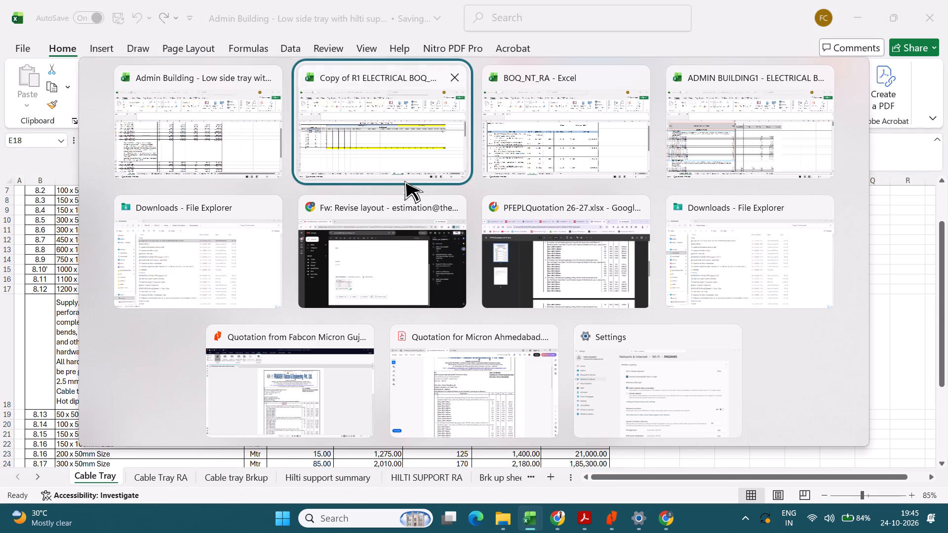
pyautogui.hotkey('alt', 'Tab')
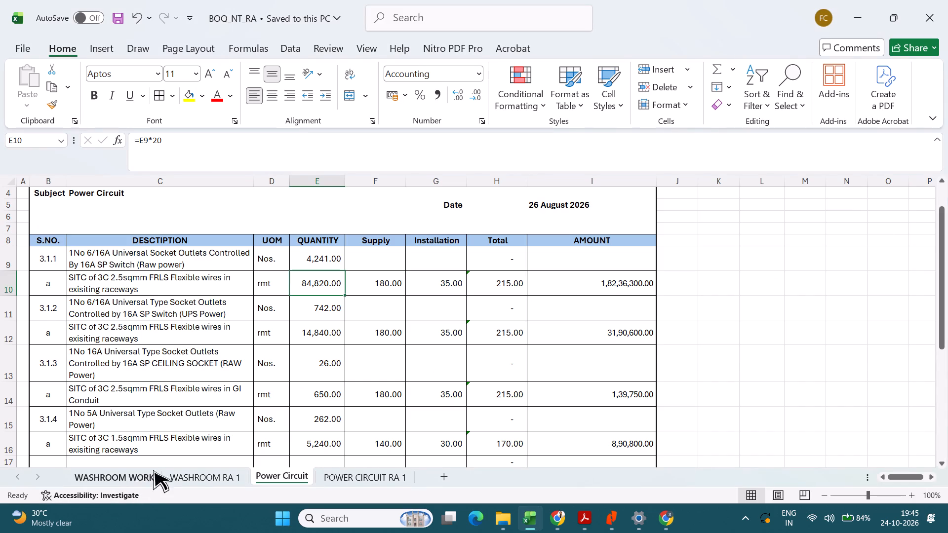
pyautogui.scroll(2, 243, 414)
pyautogui.scroll(-4, 244, 439)
pyautogui.scroll(3, 208, 449)
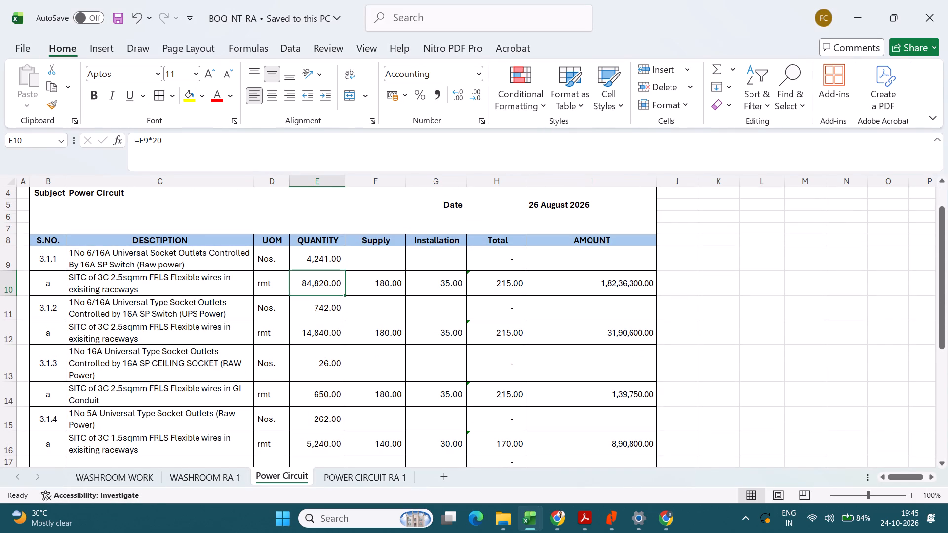
pyautogui.click(302, 339)
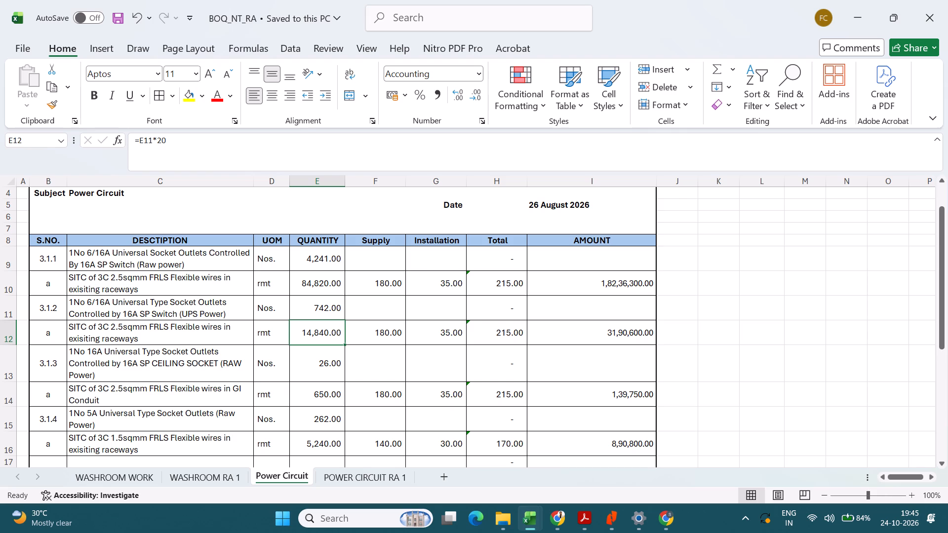
pyautogui.click(309, 310)
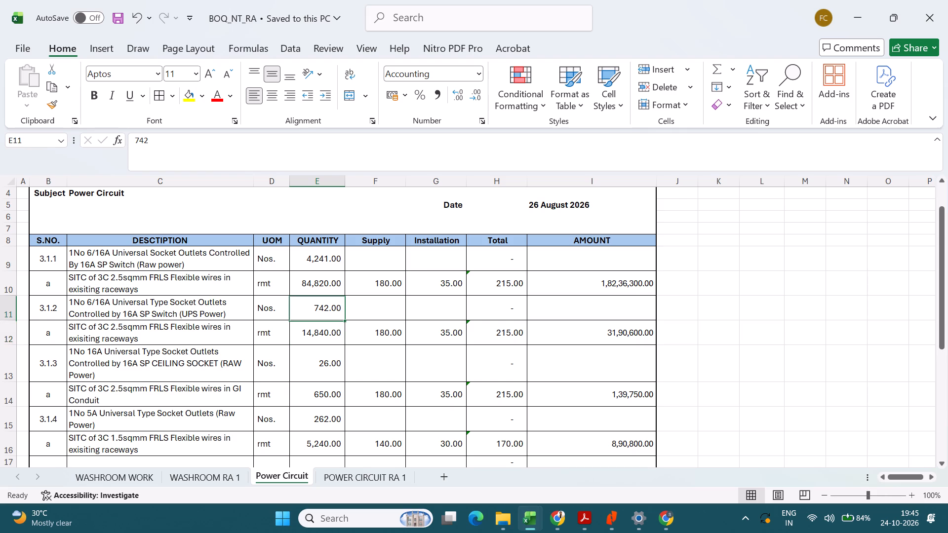
pyautogui.click(312, 329)
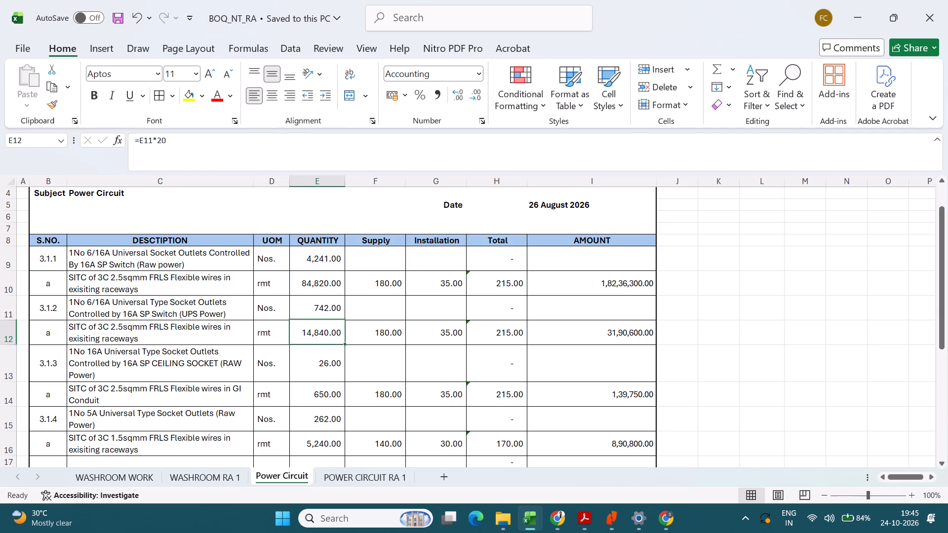
pyautogui.scroll(-2, 290, 391)
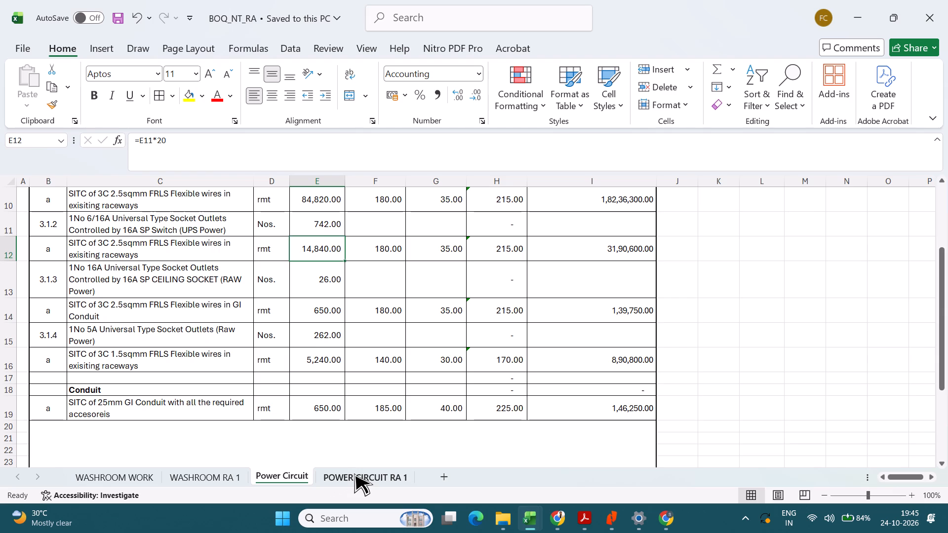
# Review the WASHROOM WORK sheet's items, quantities and rates across the ladies, gents and overall sections.
pyautogui.click(134, 475)
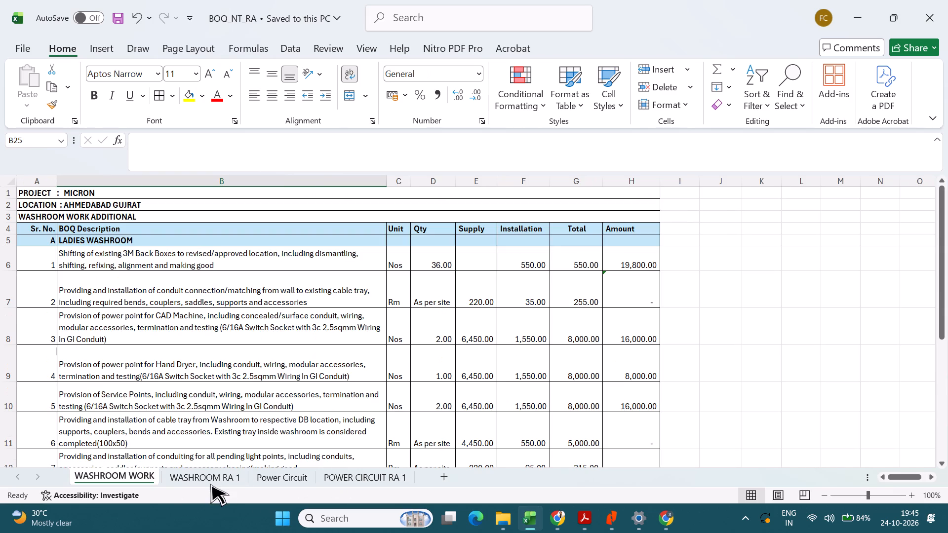
pyautogui.scroll(-2, 263, 430)
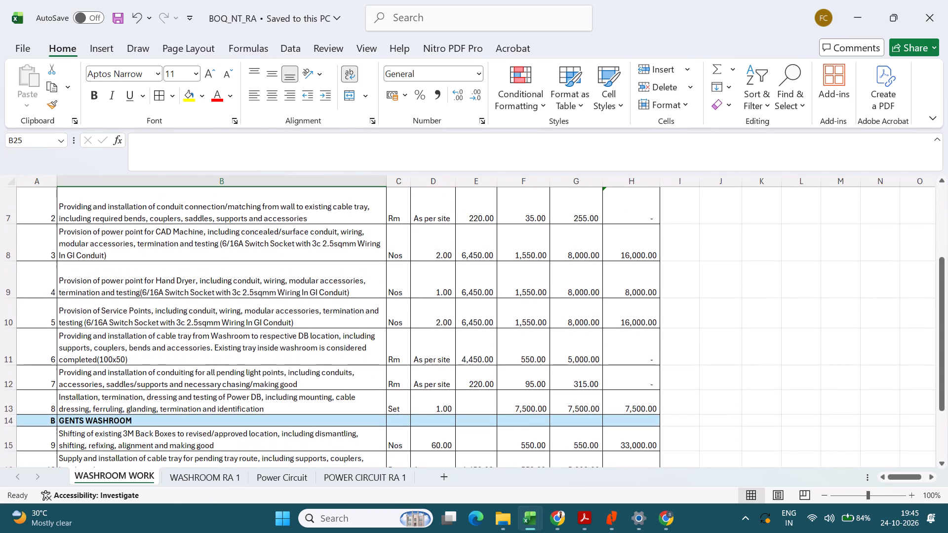
pyautogui.scroll(-3, 263, 435)
pyautogui.scroll(1, 263, 433)
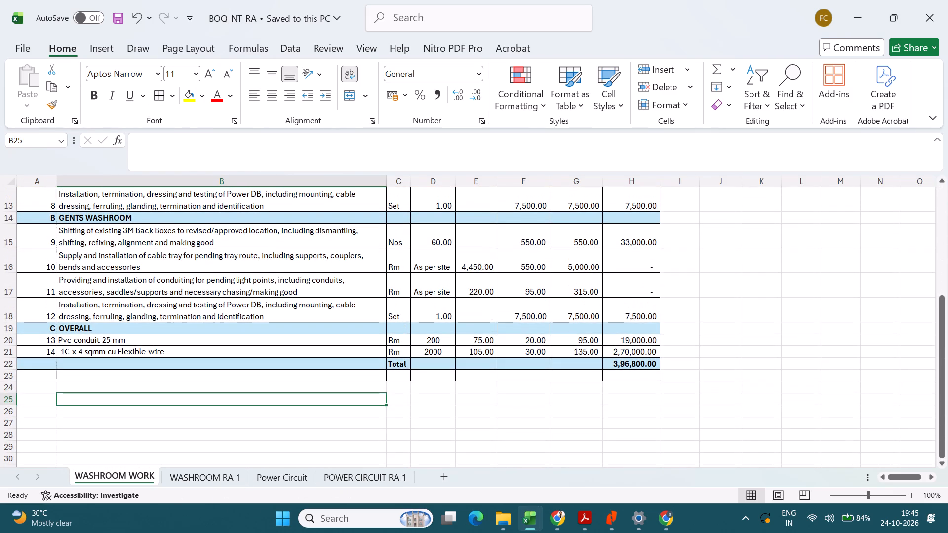
pyautogui.scroll(2, 263, 433)
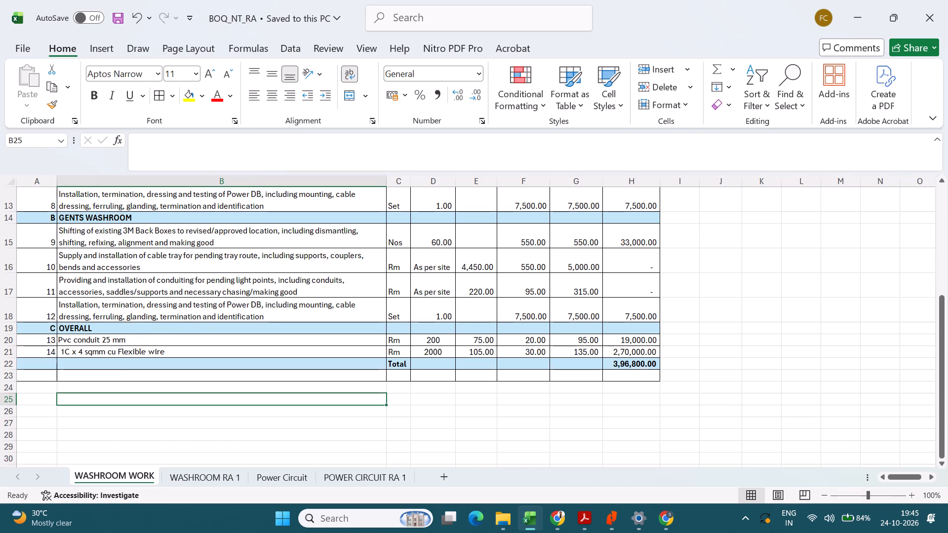
pyautogui.scroll(2, 263, 433)
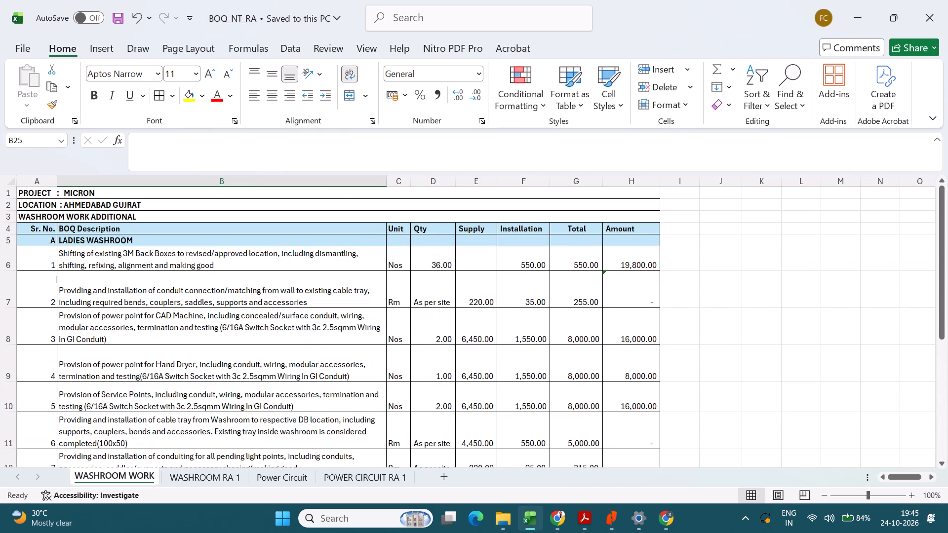
pyautogui.scroll(-2, 263, 432)
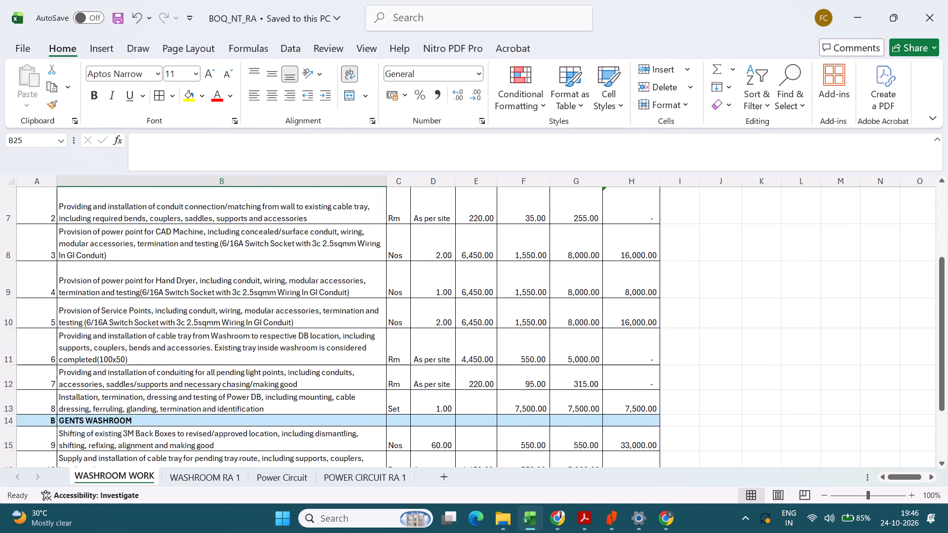
pyautogui.scroll(-1, 263, 432)
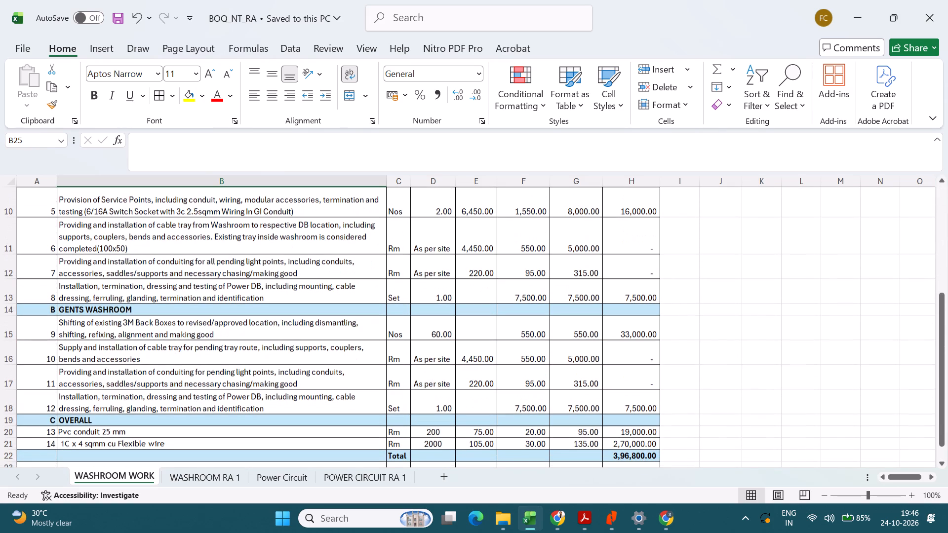